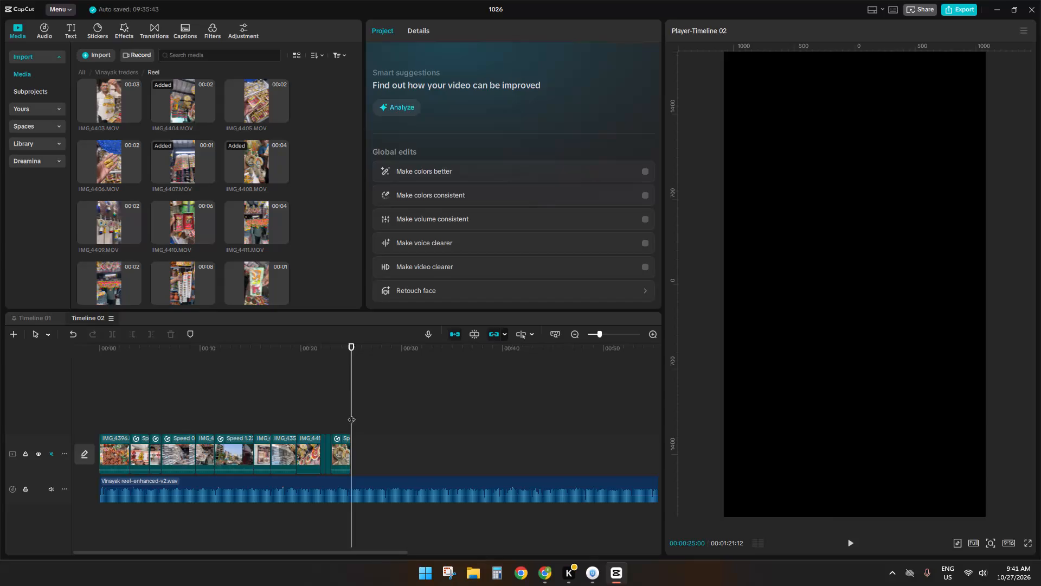
Turn on auto snapping and place the playhead at the end of the last clip on the main track.
{"action": "double_click", "coordinate": [351, 414]}
{"action": "key", "text": "space"}
{"action": "scroll", "coordinate": [368, 447], "scroll_direction": "up", "scroll_amount": 8, "text": "ctrl"}
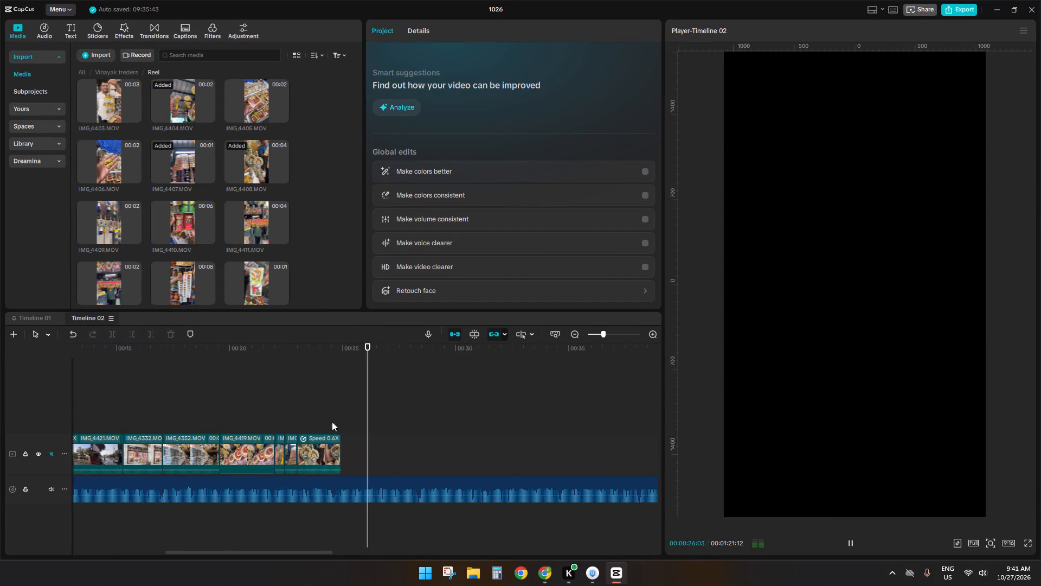
{"action": "left_click", "coordinate": [338, 421]}
{"action": "left_click_drag", "start_coordinate": [337, 416], "coordinate": [343, 417]}
{"action": "left_click", "coordinate": [343, 417]}
{"action": "left_click", "coordinate": [464, 332]}
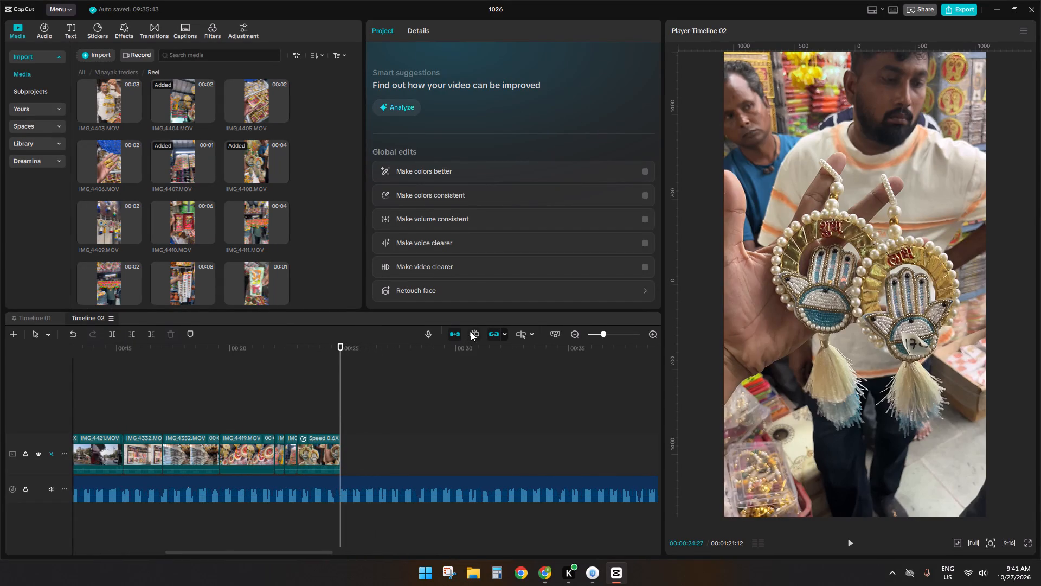
{"action": "left_click", "coordinate": [471, 332]}
{"action": "left_click", "coordinate": [339, 385]}
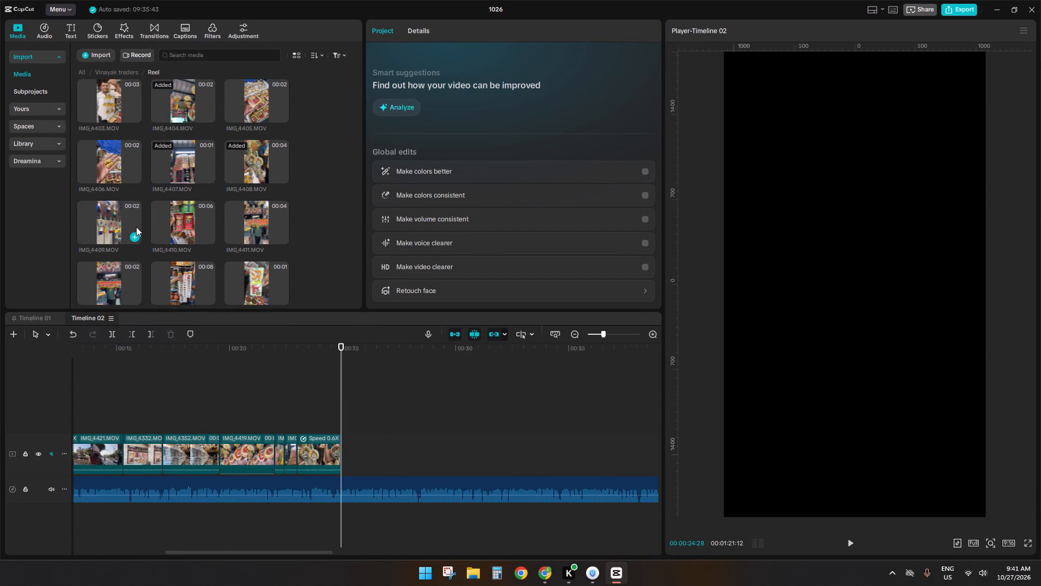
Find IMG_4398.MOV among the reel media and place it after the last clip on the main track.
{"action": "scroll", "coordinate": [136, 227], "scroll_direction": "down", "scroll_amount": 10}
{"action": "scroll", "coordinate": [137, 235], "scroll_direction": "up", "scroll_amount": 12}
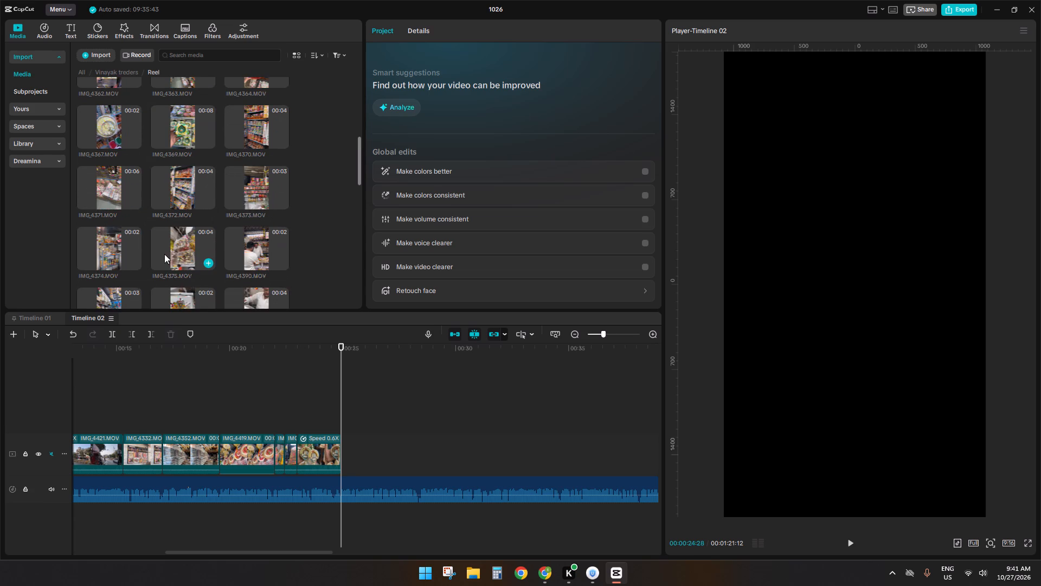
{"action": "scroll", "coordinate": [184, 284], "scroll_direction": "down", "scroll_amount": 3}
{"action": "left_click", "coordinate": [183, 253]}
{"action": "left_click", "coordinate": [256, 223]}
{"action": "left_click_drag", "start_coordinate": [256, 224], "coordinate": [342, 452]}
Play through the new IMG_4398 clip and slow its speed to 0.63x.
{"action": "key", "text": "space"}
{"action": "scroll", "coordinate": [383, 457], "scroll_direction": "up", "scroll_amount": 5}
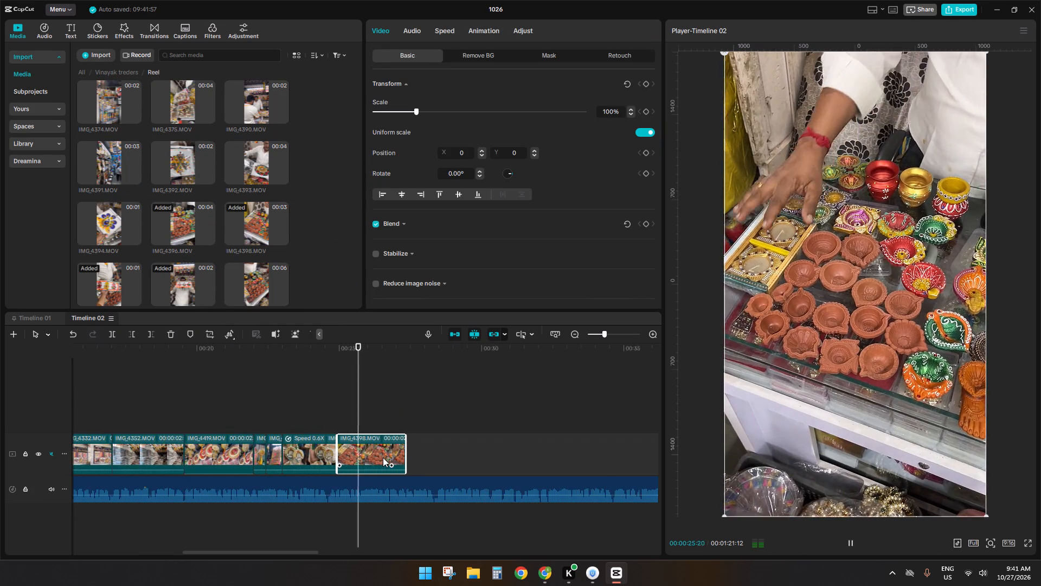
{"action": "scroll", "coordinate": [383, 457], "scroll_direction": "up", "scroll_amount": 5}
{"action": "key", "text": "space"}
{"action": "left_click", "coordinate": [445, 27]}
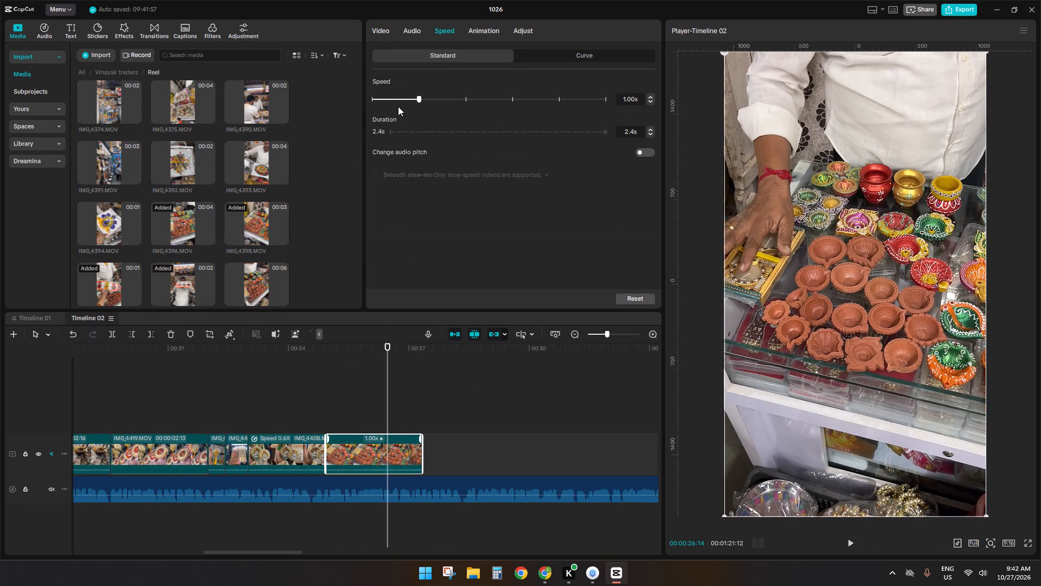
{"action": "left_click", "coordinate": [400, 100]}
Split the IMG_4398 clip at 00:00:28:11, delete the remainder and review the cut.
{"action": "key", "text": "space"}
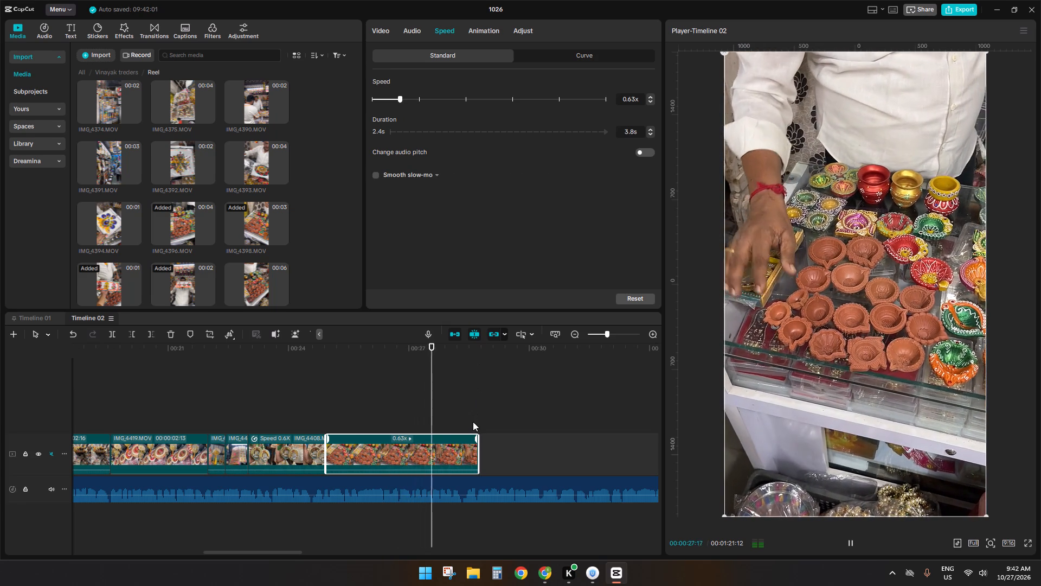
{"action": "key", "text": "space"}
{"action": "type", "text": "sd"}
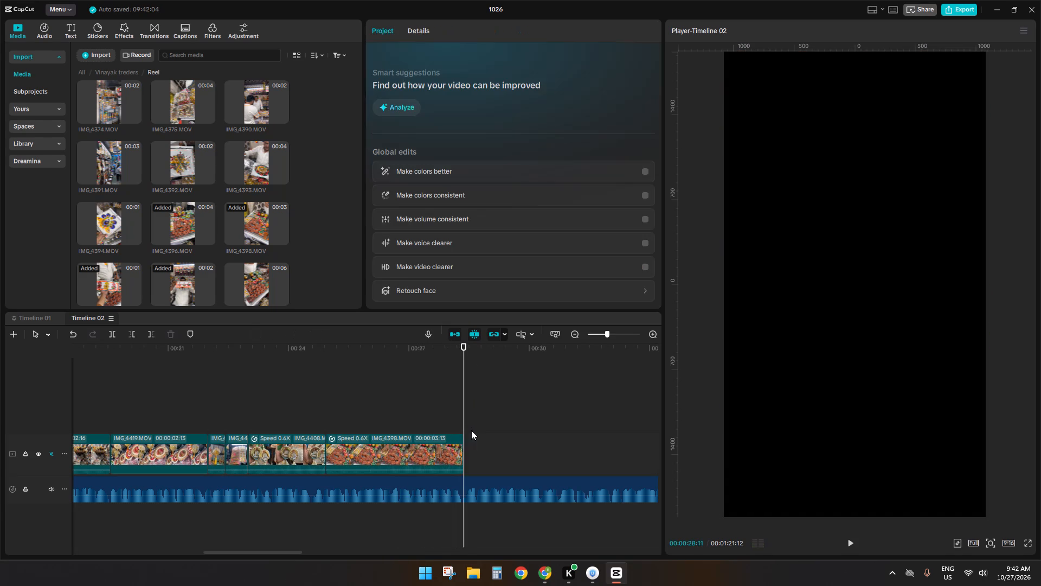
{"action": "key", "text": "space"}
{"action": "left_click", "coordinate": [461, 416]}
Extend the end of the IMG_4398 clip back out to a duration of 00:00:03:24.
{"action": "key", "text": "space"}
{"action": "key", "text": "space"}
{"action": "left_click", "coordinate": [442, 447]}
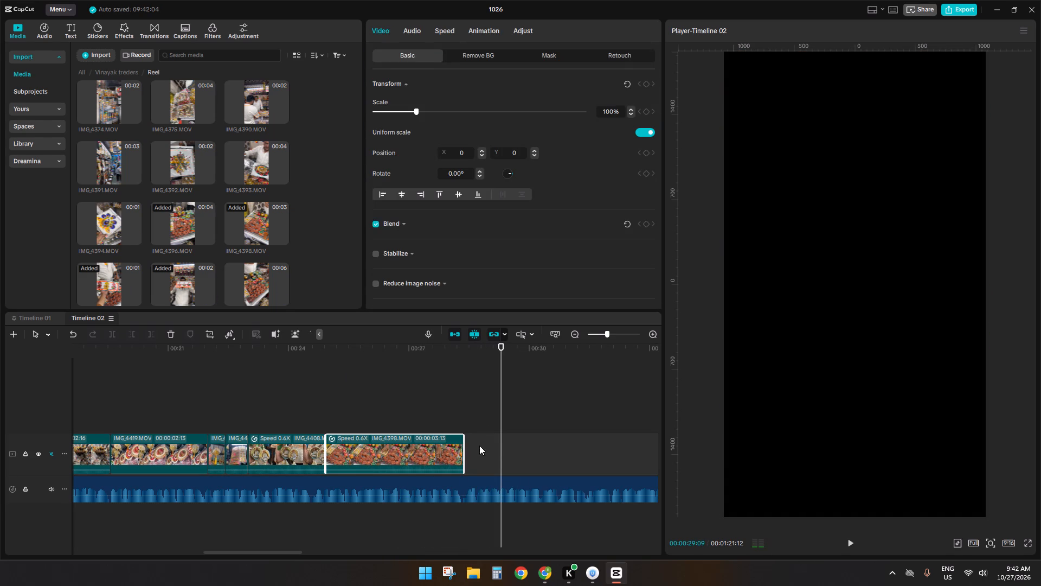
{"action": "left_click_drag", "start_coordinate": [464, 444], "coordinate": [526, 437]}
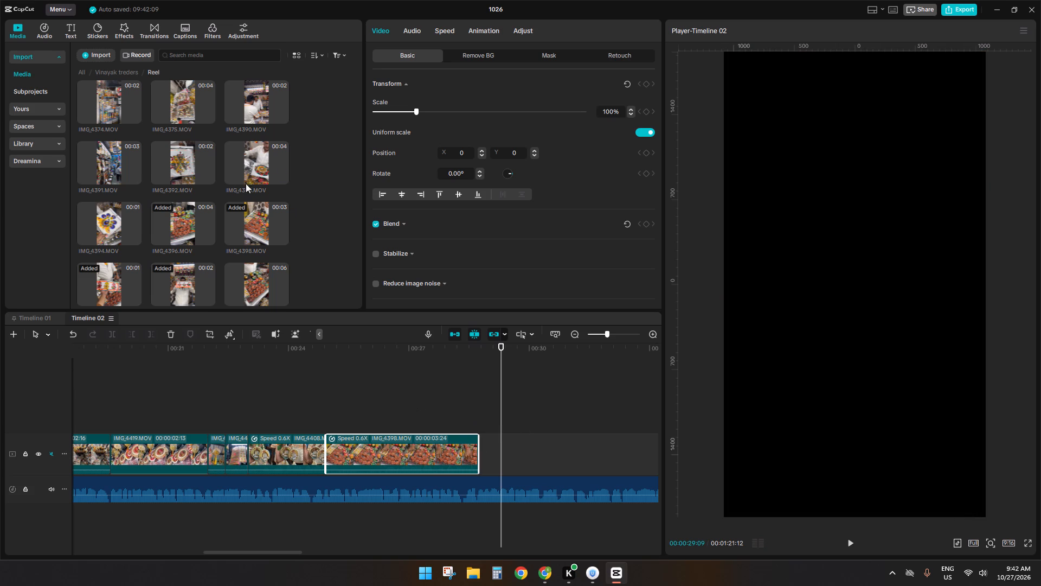
Preview alternative diya footage and replace the IMG_4398 clip on the main track with IMG_4402.MOV.
{"action": "left_click", "coordinate": [125, 278]}
{"action": "left_click", "coordinate": [267, 276]}
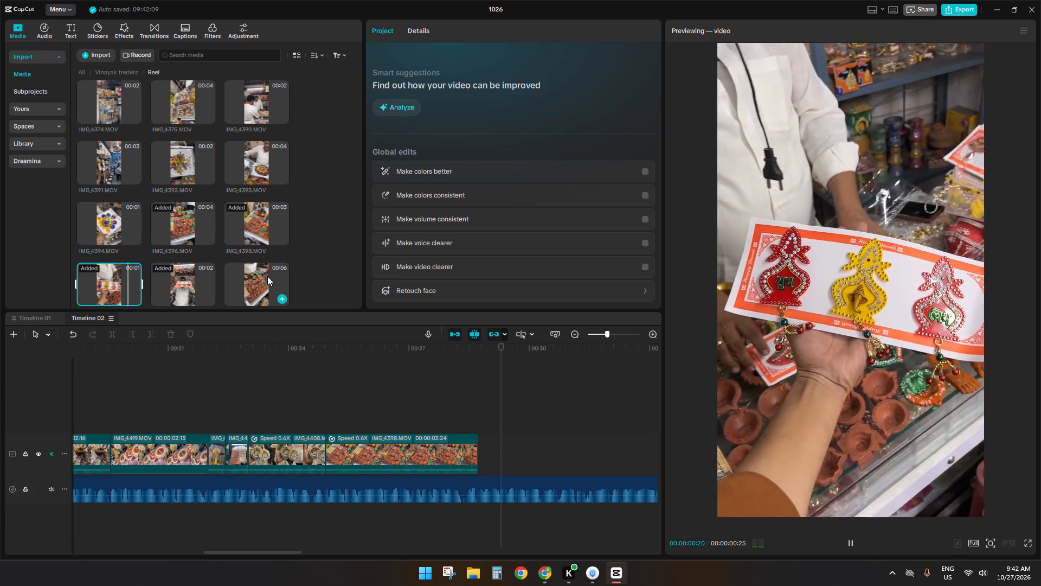
{"action": "scroll", "coordinate": [256, 265], "scroll_direction": "down", "scroll_amount": 1}
{"action": "key", "text": "space"}
{"action": "left_click_drag", "start_coordinate": [246, 226], "coordinate": [438, 410]}
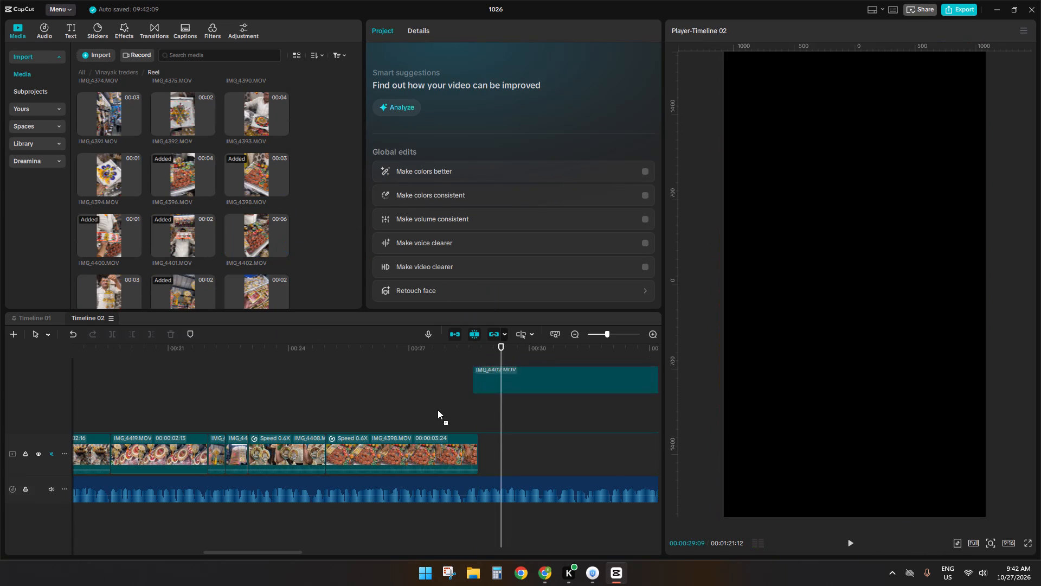
{"action": "left_click_drag", "start_coordinate": [438, 410], "coordinate": [408, 454]}
{"action": "left_click", "coordinate": [552, 399]}
{"action": "left_click", "coordinate": [520, 418]}
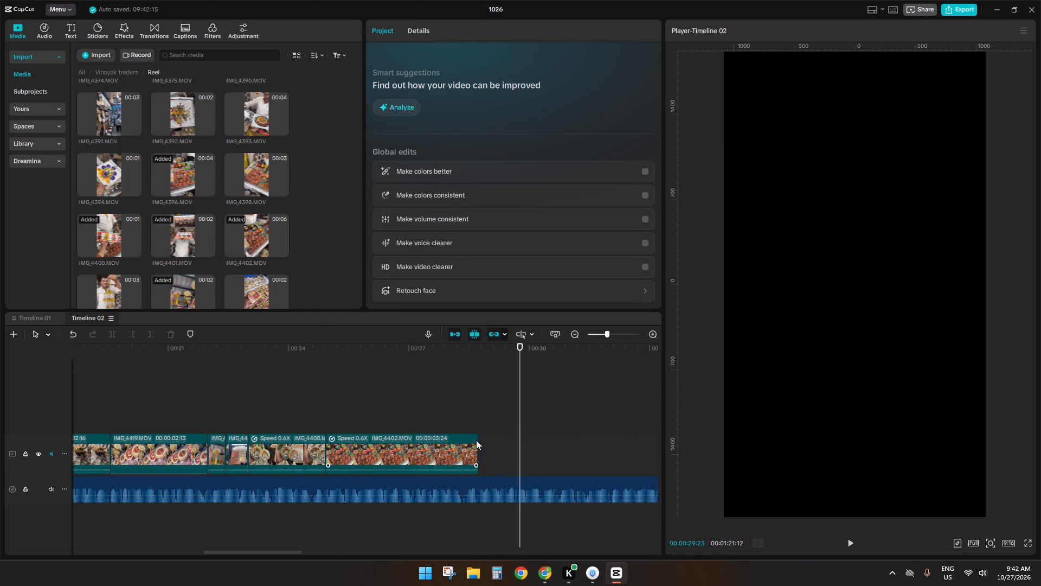
Set the IMG_4402 clip's speed to 1.00x and extend its end to a duration of 00:00:05:18.
{"action": "left_click", "coordinate": [475, 440]}
{"action": "left_click_drag", "start_coordinate": [479, 444], "coordinate": [564, 433]}
{"action": "left_click", "coordinate": [441, 24]}
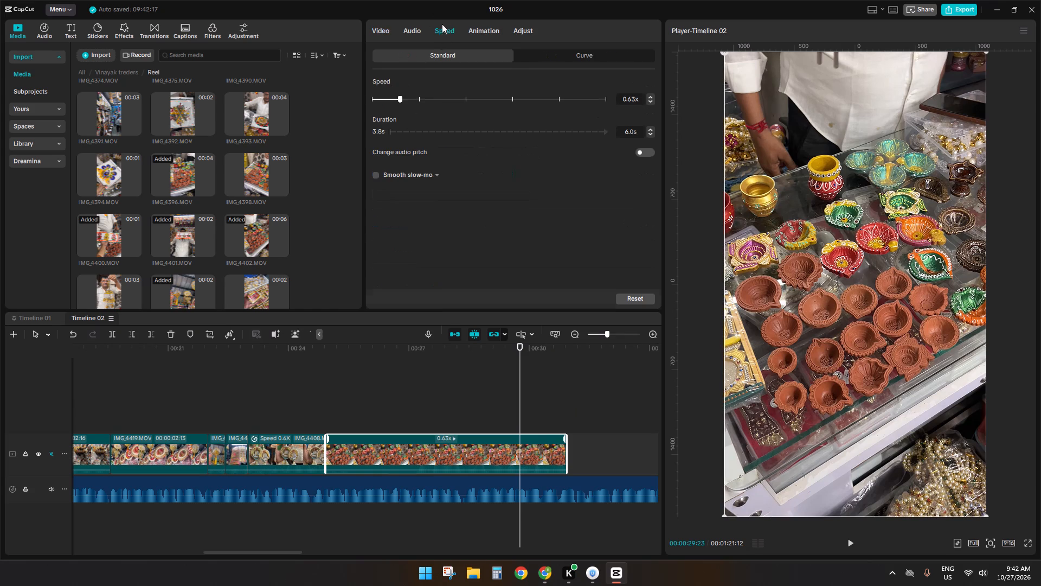
{"action": "left_click", "coordinate": [417, 97]}
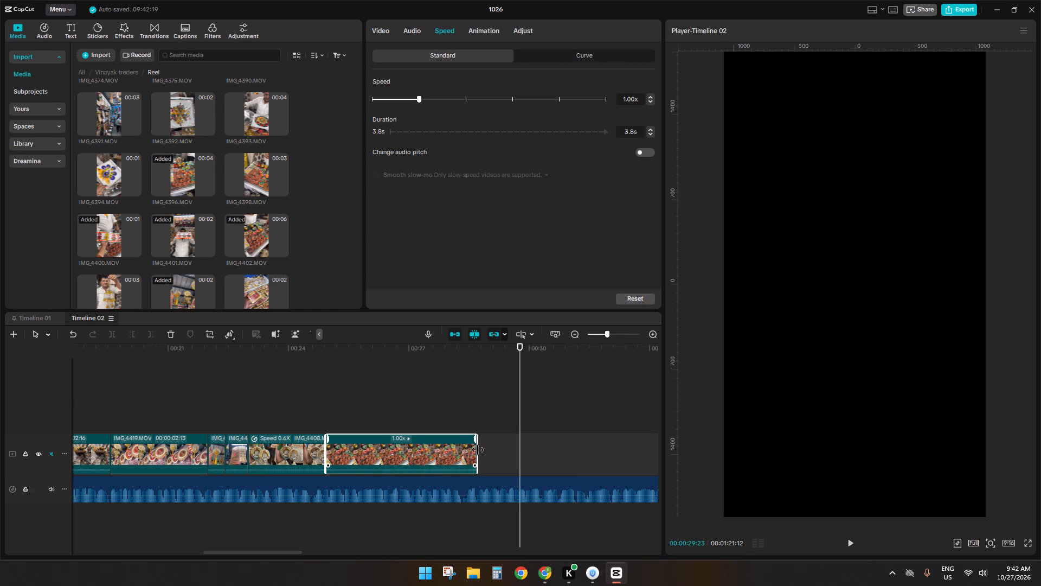
{"action": "left_click_drag", "start_coordinate": [478, 450], "coordinate": [572, 454]}
Play the IMG_4402 clip, split it at 00:00:29:12 and delete the part after the cut.
{"action": "left_click", "coordinate": [415, 431]}
{"action": "key", "text": "space"}
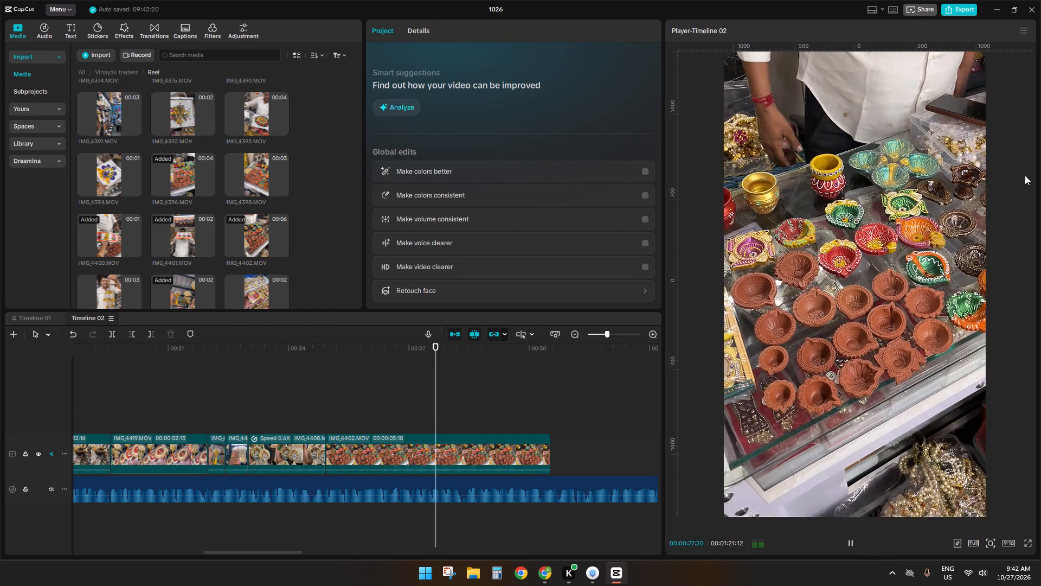
{"action": "key", "text": "space"}
{"action": "left_click", "coordinate": [516, 454]}
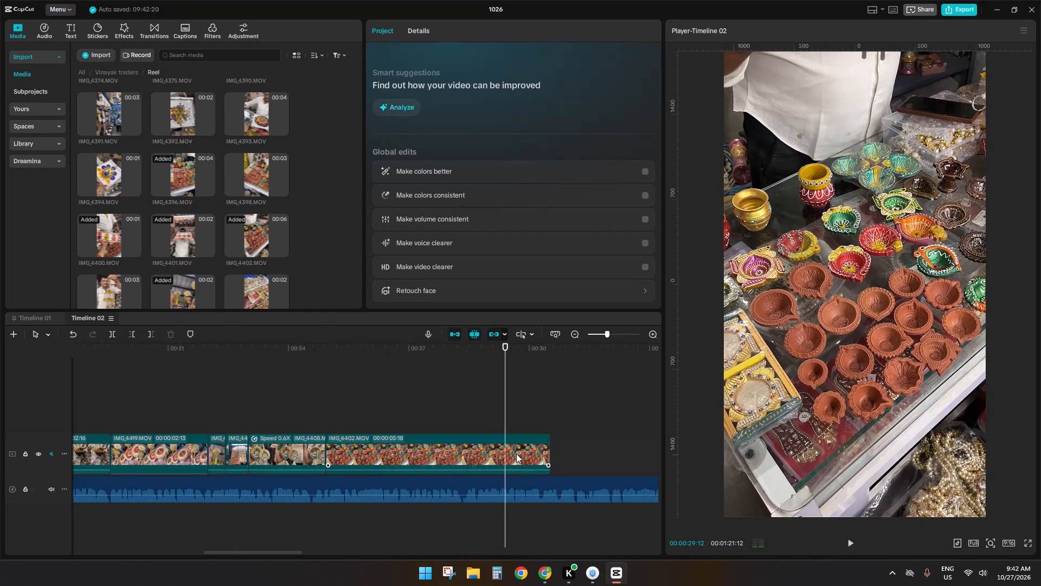
{"action": "key", "text": "s"}
{"action": "key", "text": "d"}
Preview the shop and product footage in the Reel folder to look for a clip to follow IMG_4402.
{"action": "scroll", "coordinate": [224, 267], "scroll_direction": "down", "scroll_amount": 2}
{"action": "left_click", "coordinate": [207, 257]}
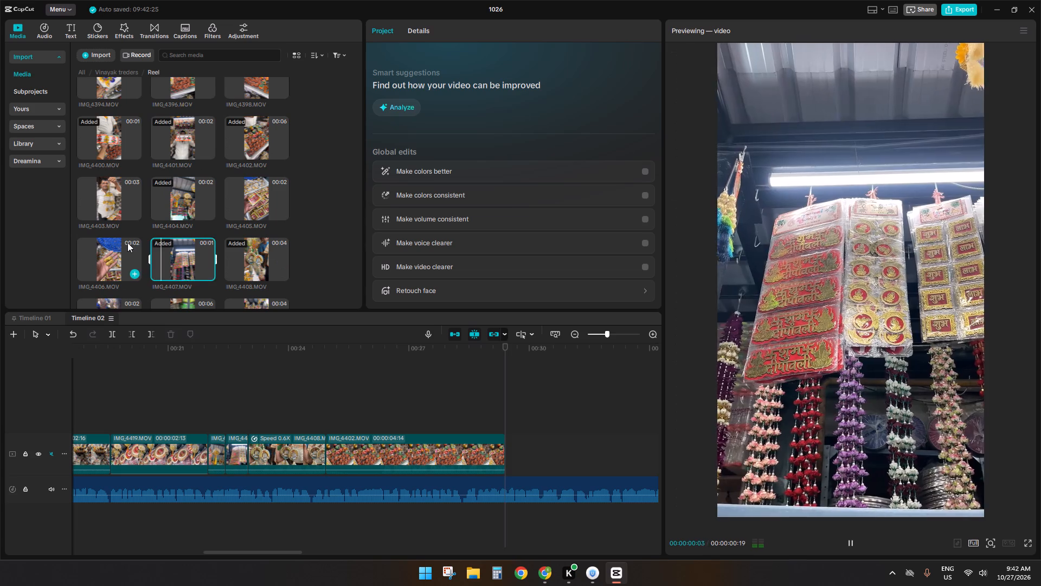
{"action": "left_click", "coordinate": [108, 193]}
{"action": "left_click", "coordinate": [171, 194]}
{"action": "left_click", "coordinate": [254, 195]}
{"action": "left_click", "coordinate": [178, 146]}
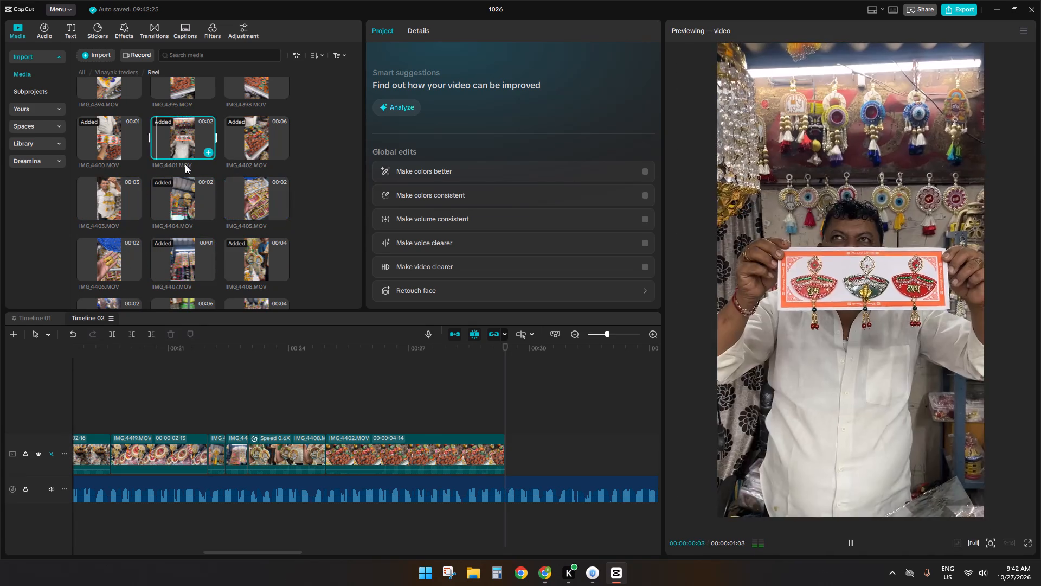
{"action": "scroll", "coordinate": [186, 179], "scroll_direction": "up", "scroll_amount": 1}
{"action": "left_click", "coordinate": [176, 129]}
{"action": "left_click", "coordinate": [96, 130]}
{"action": "scroll", "coordinate": [184, 117], "scroll_direction": "up", "scroll_amount": 4}
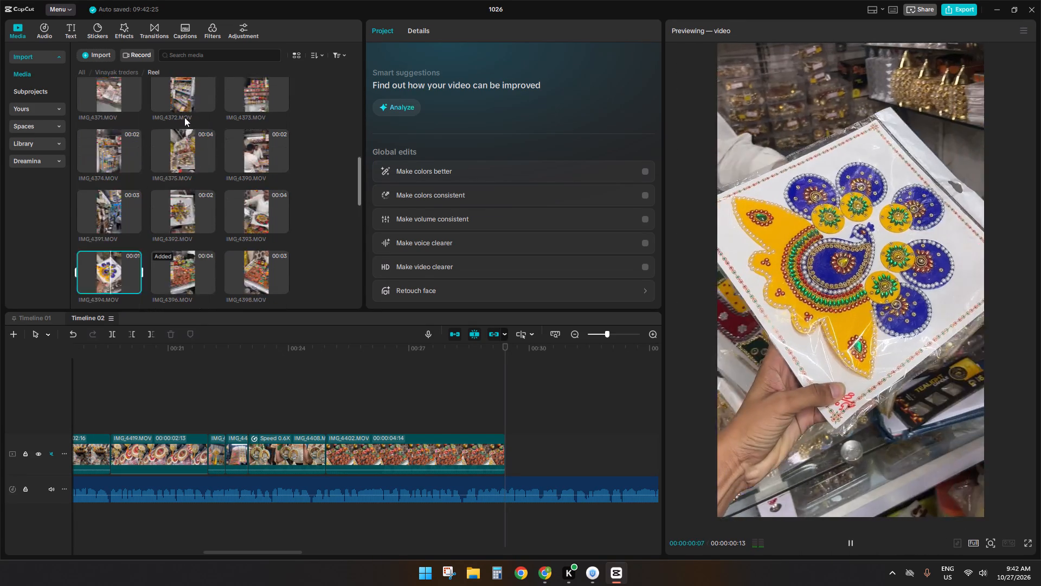
{"action": "left_click", "coordinate": [190, 92]}
{"action": "scroll", "coordinate": [219, 205], "scroll_direction": "up", "scroll_amount": 4}
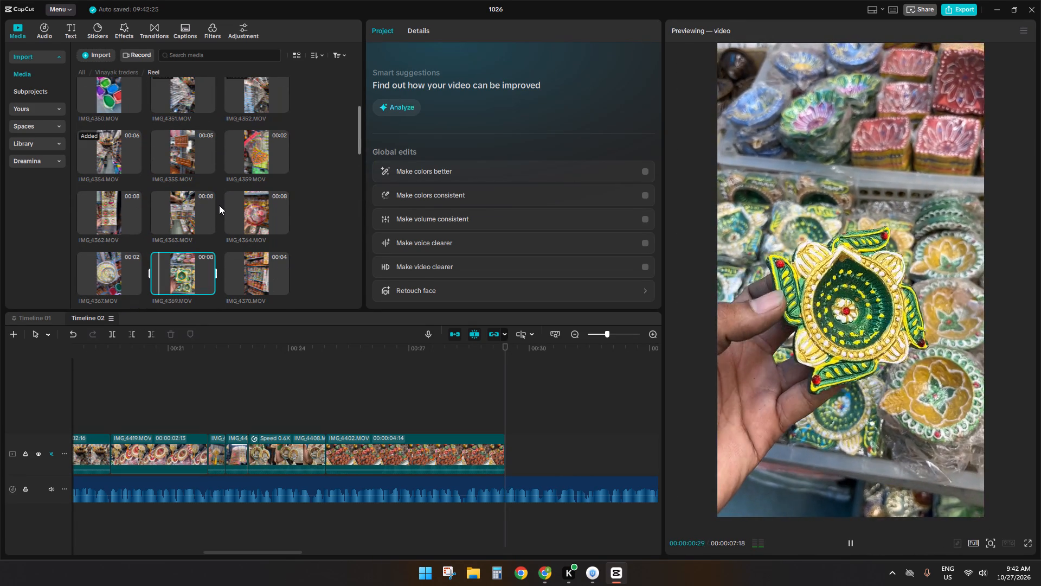
{"action": "left_click", "coordinate": [253, 221]}
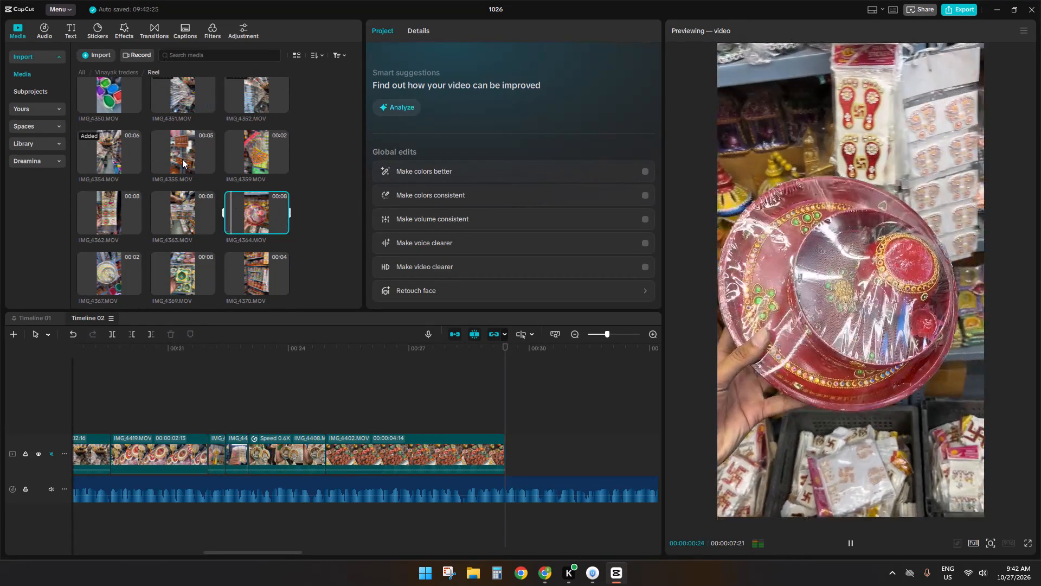
{"action": "left_click", "coordinate": [260, 163]}
{"action": "left_click", "coordinate": [170, 213]}
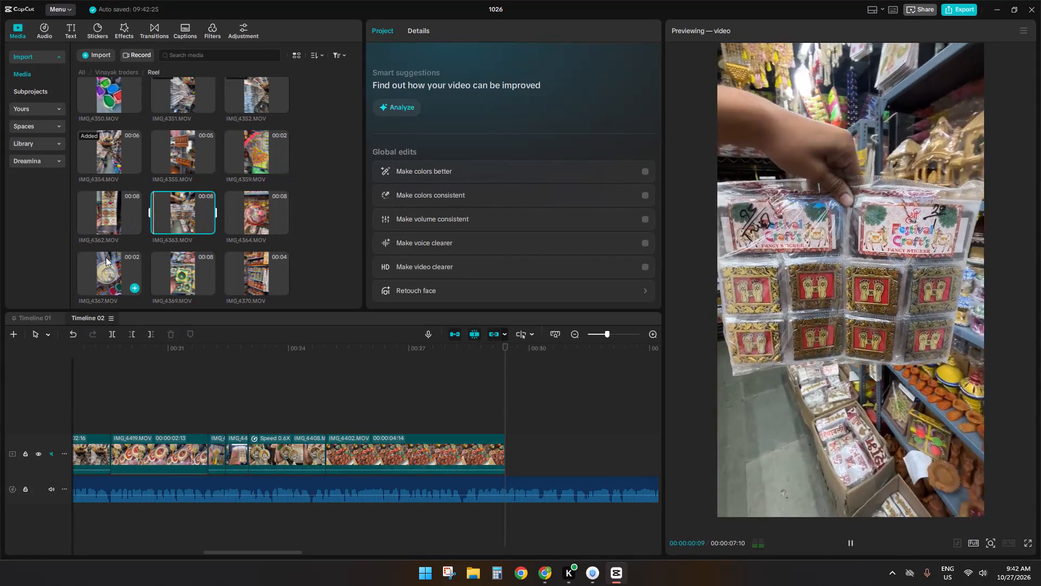
{"action": "left_click", "coordinate": [106, 257]}
{"action": "scroll", "coordinate": [175, 250], "scroll_direction": "up", "scroll_amount": 11}
{"action": "left_click", "coordinate": [239, 95]}
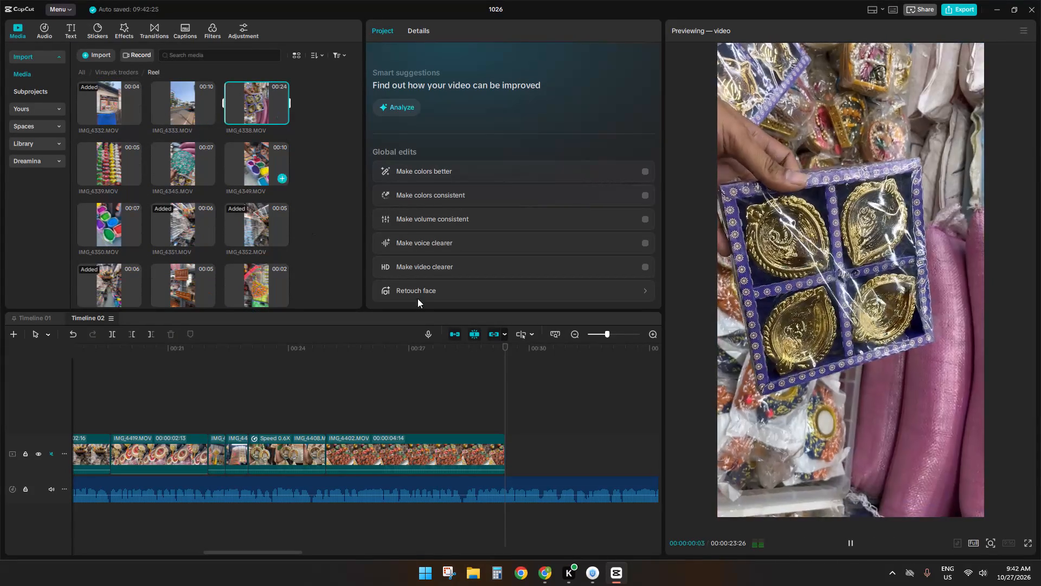
Play back the end of the IMG_4402 clip with the voice-over and park the playhead at 00:00:29:12.
{"action": "left_click", "coordinate": [458, 427]}
{"action": "key", "text": "space"}
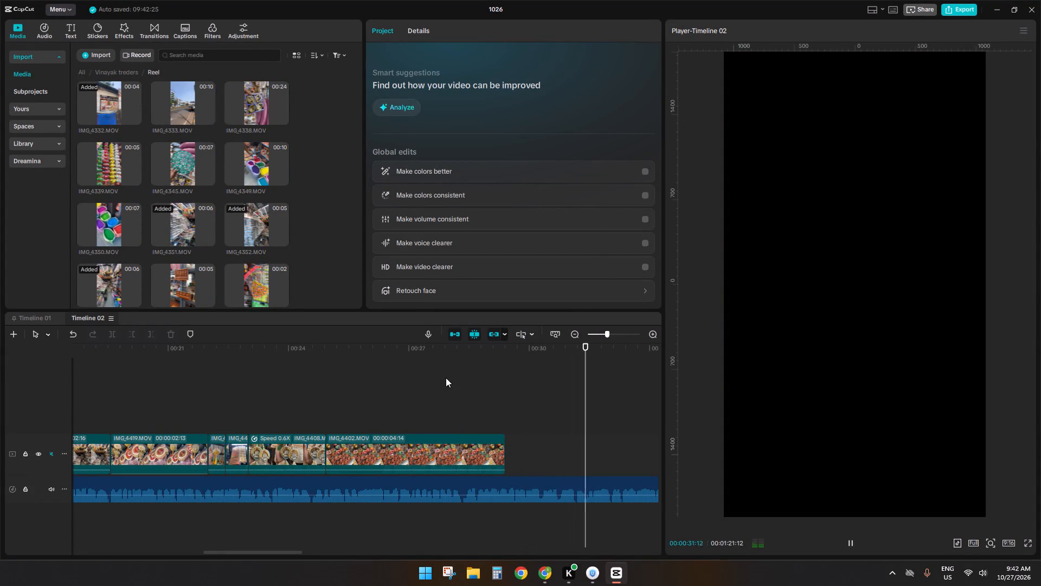
{"action": "left_click", "coordinate": [461, 410]}
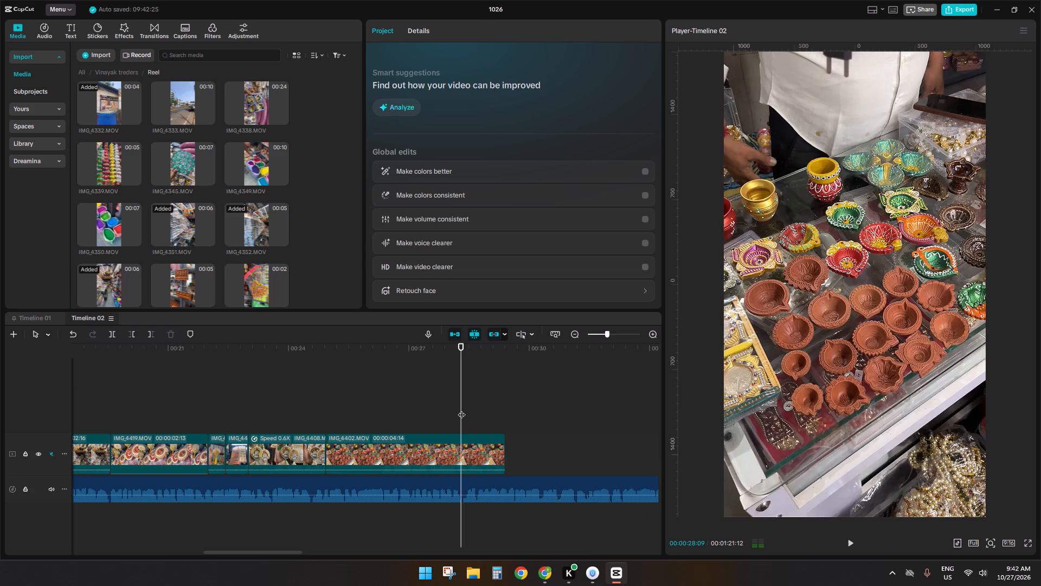
{"action": "key", "text": "space"}
{"action": "key", "text": "space"}
{"action": "left_click", "coordinate": [492, 448]}
{"action": "key", "text": "space"}
{"action": "key", "text": "space"}
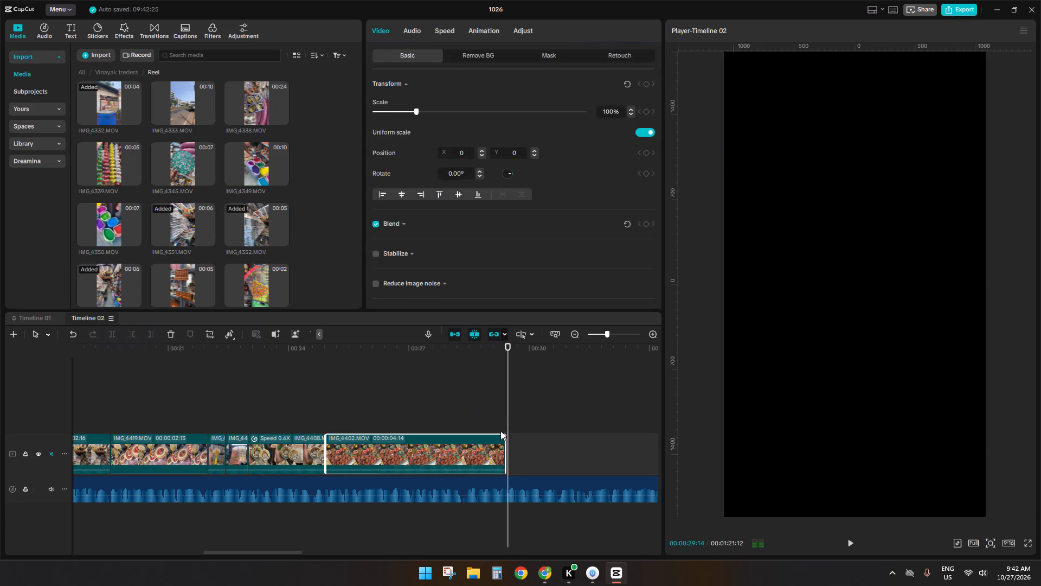
{"action": "left_click", "coordinate": [508, 419]}
{"action": "key", "text": "space"}
{"action": "left_click", "coordinate": [509, 423]}
{"action": "left_click", "coordinate": [508, 423]}
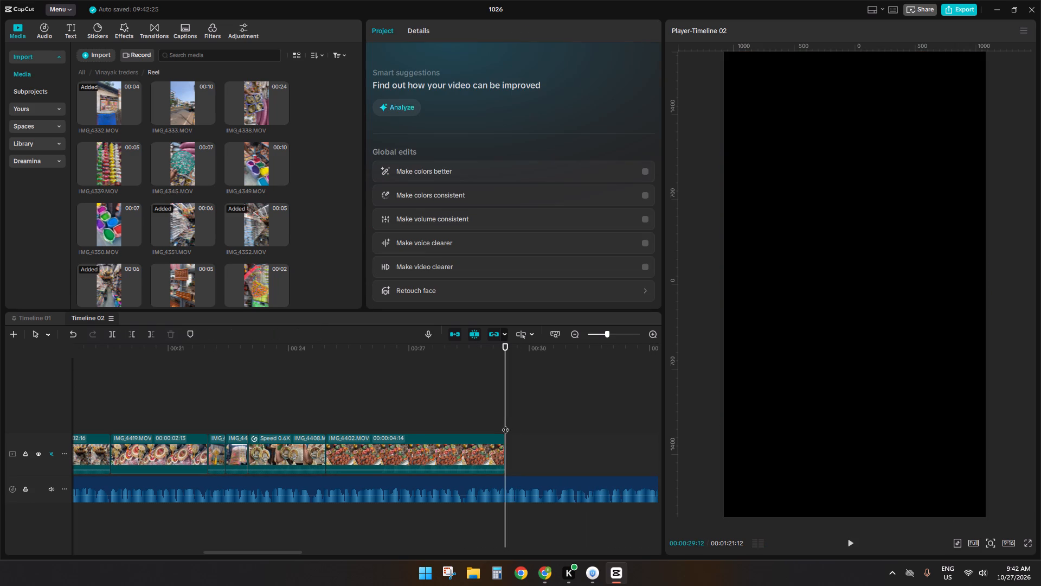
Browse and preview the shop and product clips in the Reel folder to look for footage to follow IMG_4402.
{"action": "scroll", "coordinate": [203, 238], "scroll_direction": "down", "scroll_amount": 1}
{"action": "left_click_drag", "start_coordinate": [203, 238], "coordinate": [203, 231]}
{"action": "left_click", "coordinate": [275, 226]}
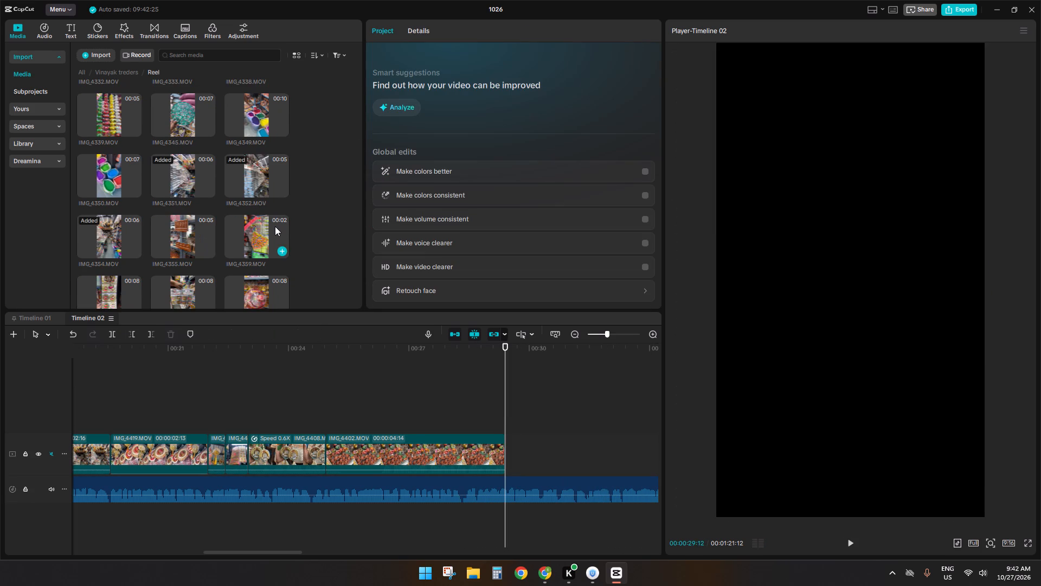
{"action": "scroll", "coordinate": [275, 226], "scroll_direction": "down", "scroll_amount": 2}
{"action": "left_click", "coordinate": [255, 198]}
{"action": "left_click", "coordinate": [174, 197]}
{"action": "scroll", "coordinate": [182, 207], "scroll_direction": "down", "scroll_amount": 2}
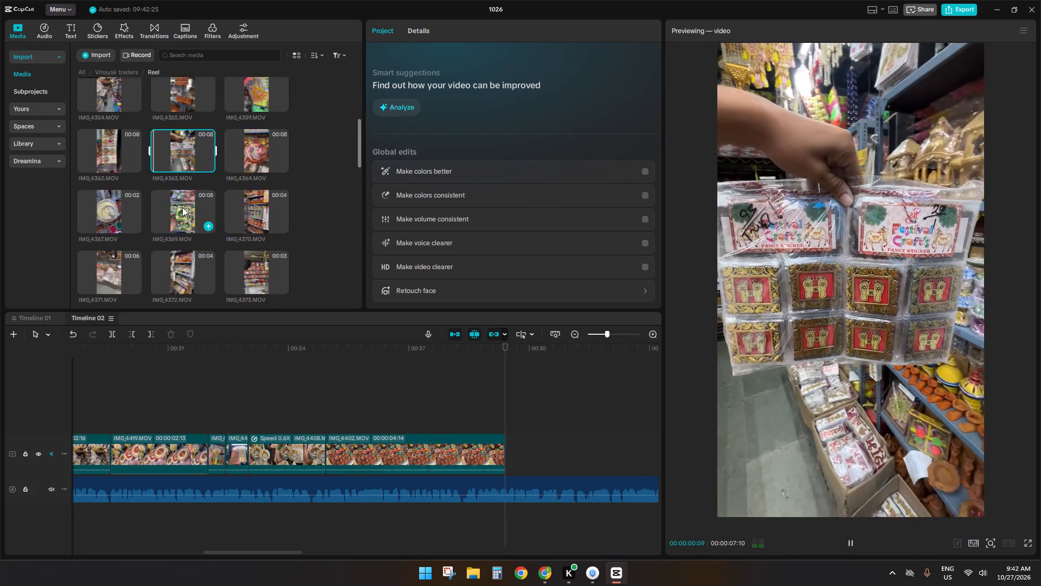
{"action": "left_click", "coordinate": [267, 228]}
{"action": "scroll", "coordinate": [261, 230], "scroll_direction": "down", "scroll_amount": 2}
{"action": "left_click", "coordinate": [163, 193]}
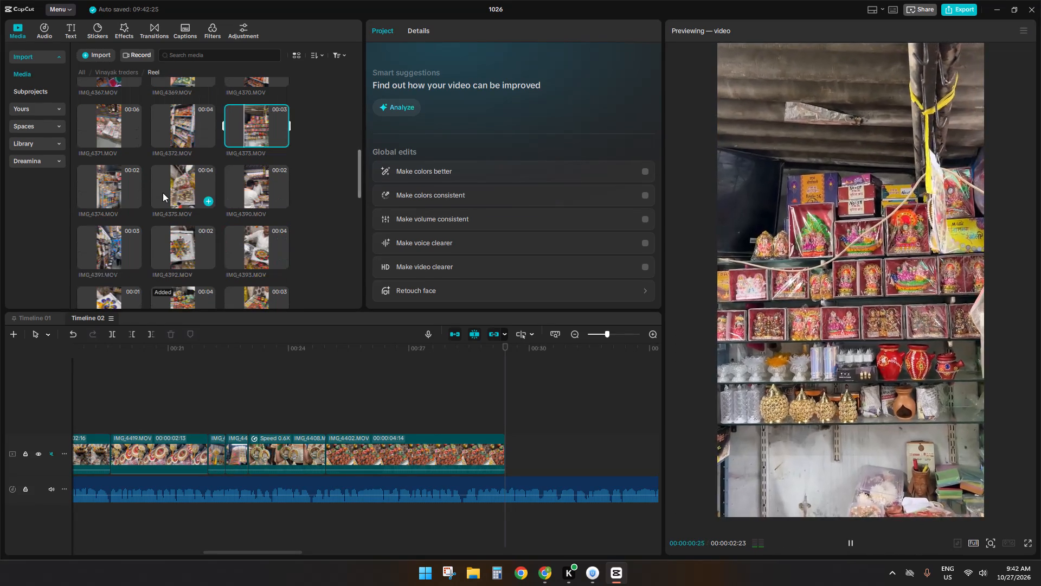
{"action": "left_click", "coordinate": [186, 245]}
{"action": "scroll", "coordinate": [241, 246], "scroll_direction": "down", "scroll_amount": 3}
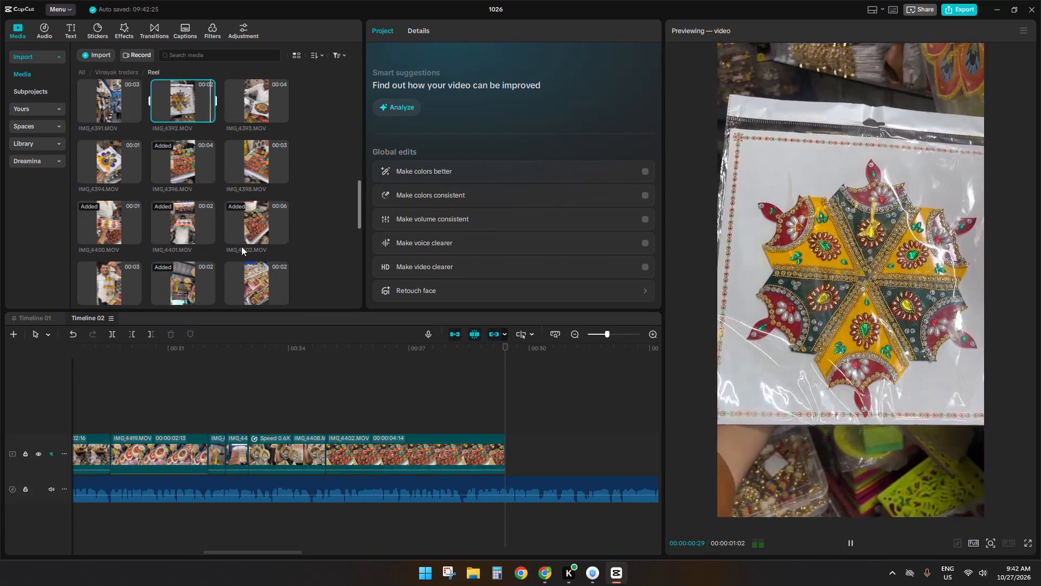
{"action": "left_click", "coordinate": [262, 225]}
{"action": "left_click", "coordinate": [181, 220]}
{"action": "scroll", "coordinate": [181, 220], "scroll_direction": "down", "scroll_amount": 1}
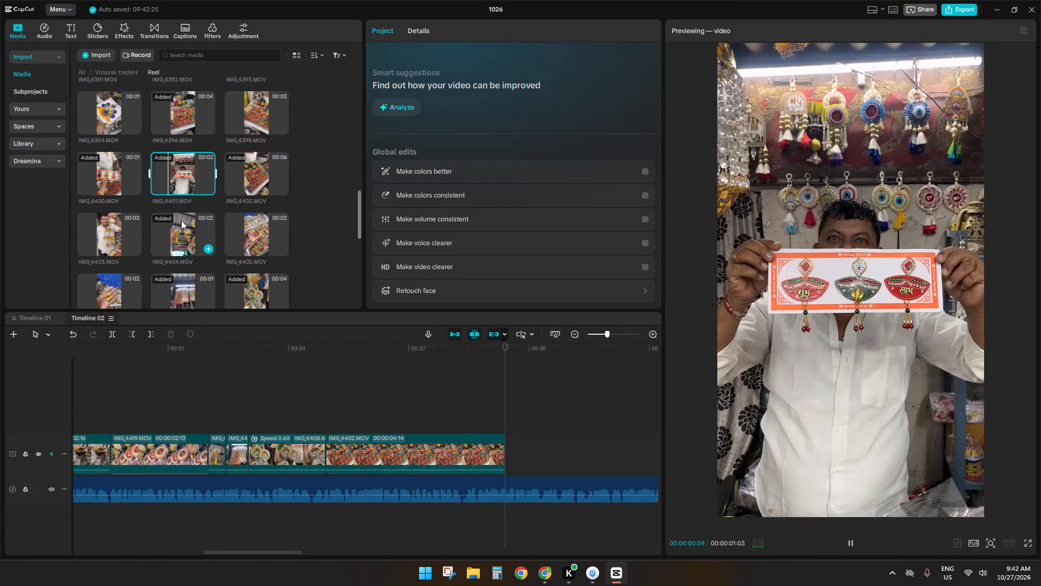
{"action": "left_click", "coordinate": [181, 221]}
{"action": "left_click", "coordinate": [88, 143]}
{"action": "left_click", "coordinate": [99, 167]}
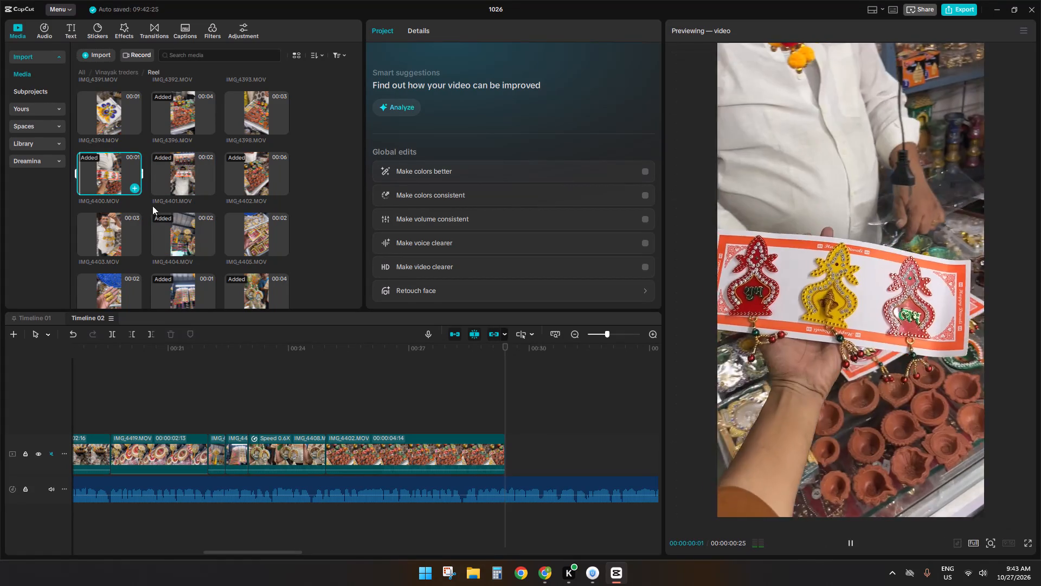
{"action": "scroll", "coordinate": [159, 214], "scroll_direction": "down", "scroll_amount": 5}
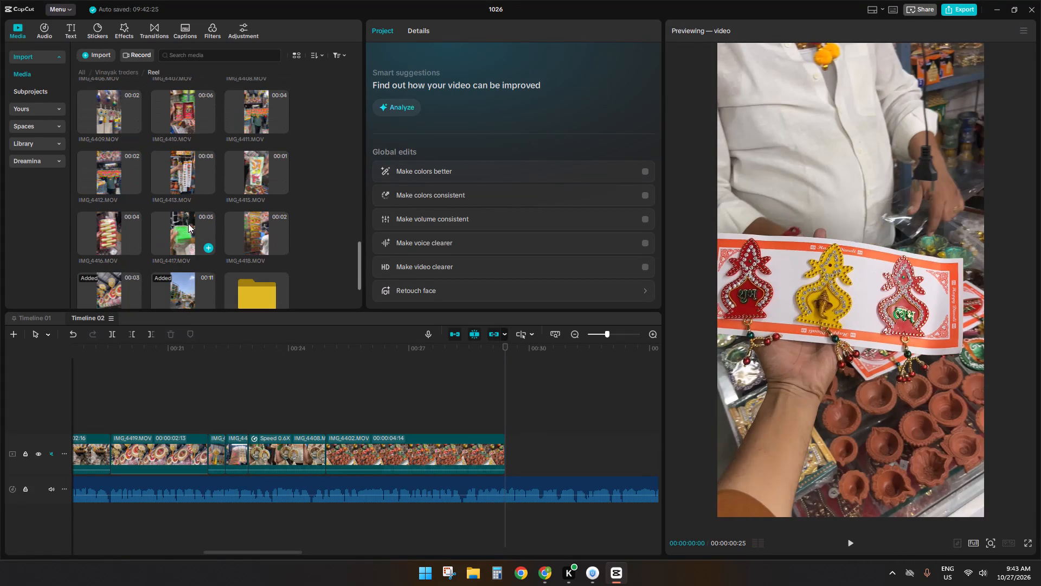
{"action": "scroll", "coordinate": [188, 224], "scroll_direction": "down", "scroll_amount": 3}
{"action": "left_click", "coordinate": [191, 156]}
{"action": "left_click", "coordinate": [248, 150]}
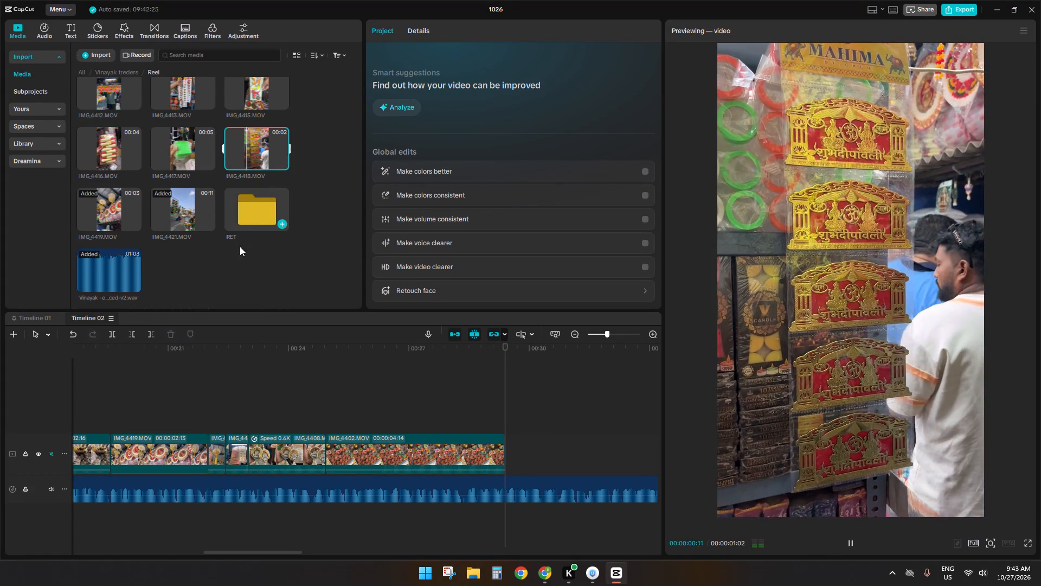
{"action": "scroll", "coordinate": [204, 267], "scroll_direction": "up", "scroll_amount": 4}
{"action": "left_click", "coordinate": [265, 209]}
{"action": "scroll", "coordinate": [258, 224], "scroll_direction": "up", "scroll_amount": 3}
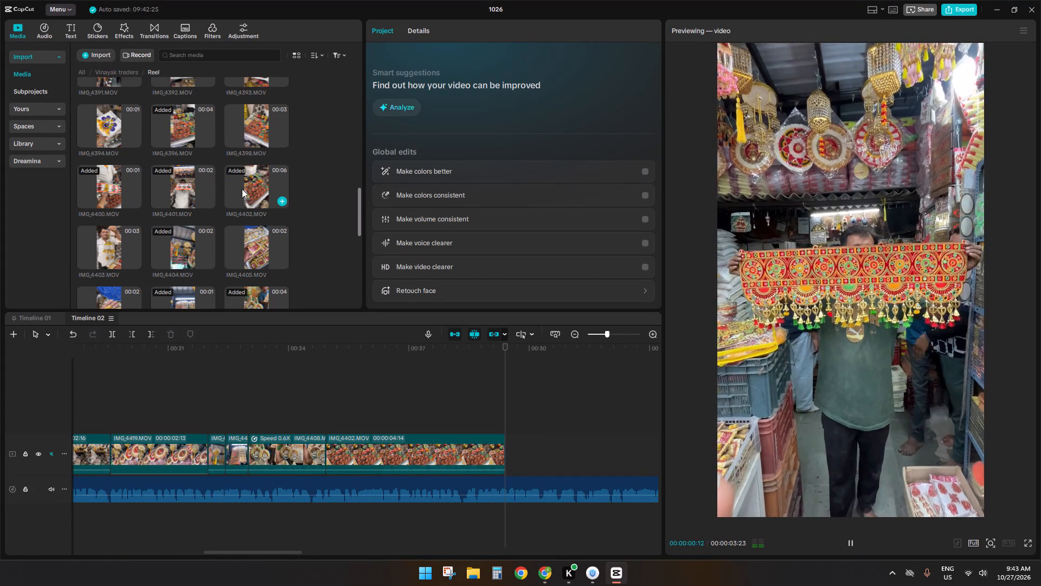
{"action": "left_click", "coordinate": [242, 189]}
{"action": "scroll", "coordinate": [262, 228], "scroll_direction": "up", "scroll_amount": 1}
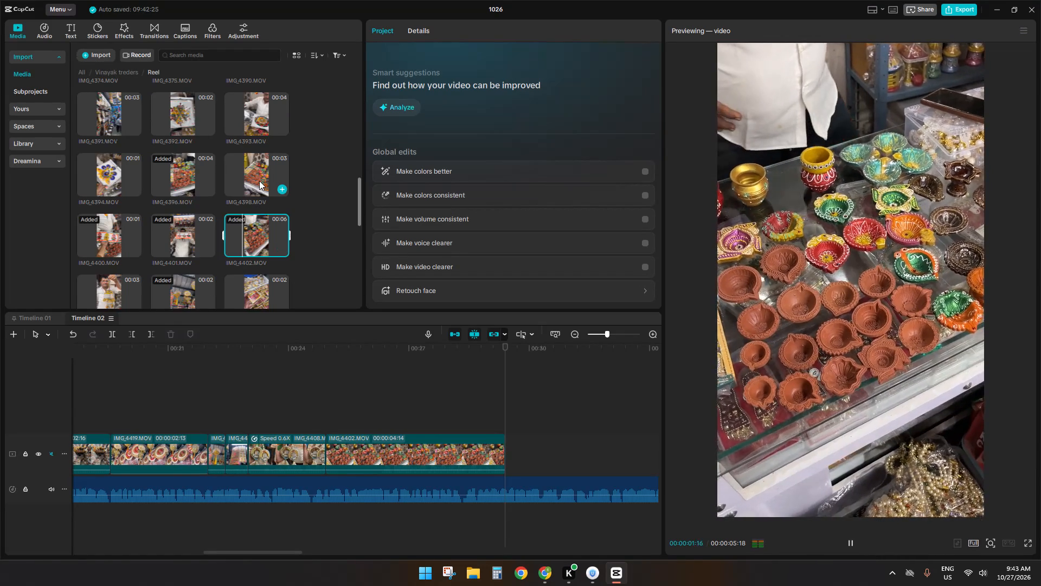
Place IMG_4398 after IMG_4402, split it at 00:00:30:07 and delete the part after the cut.
{"action": "left_click", "coordinate": [259, 181]}
{"action": "left_click_drag", "start_coordinate": [252, 179], "coordinate": [529, 436]}
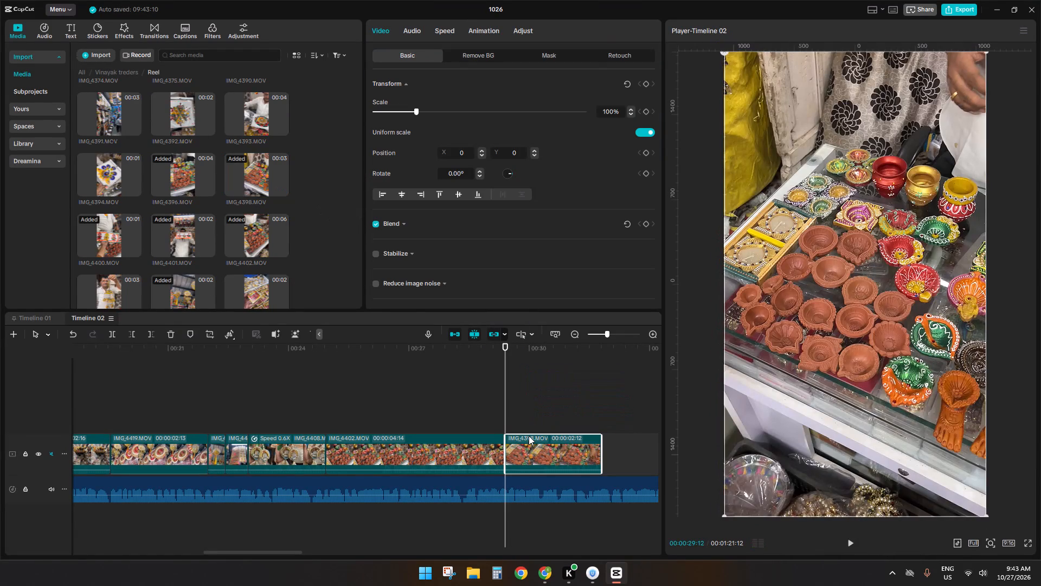
{"action": "key", "text": "space"}
{"action": "key", "text": "space"}
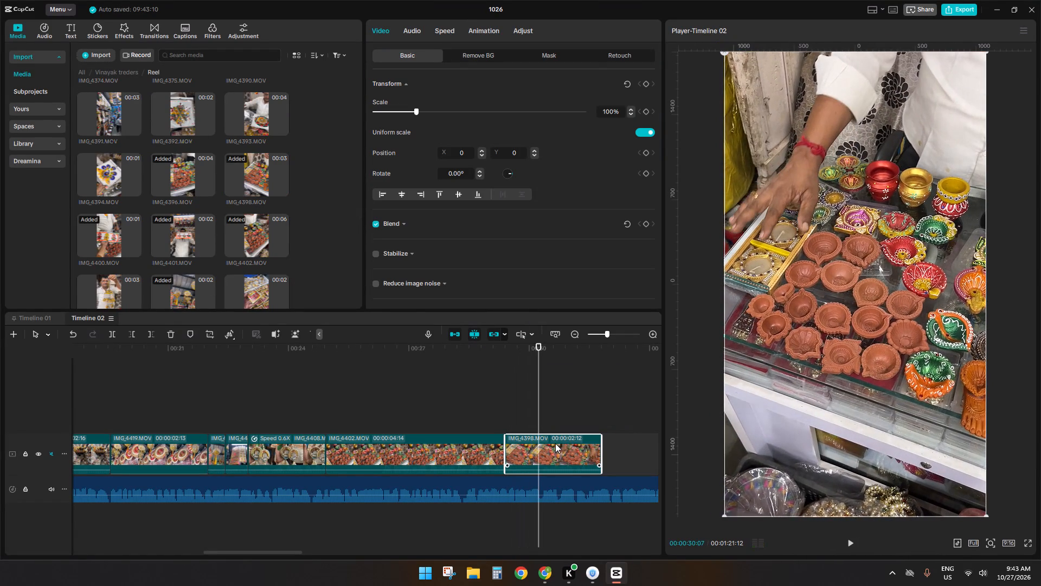
{"action": "type", "text": "sd"}
{"action": "key", "text": "space"}
{"action": "left_click", "coordinate": [537, 420]}
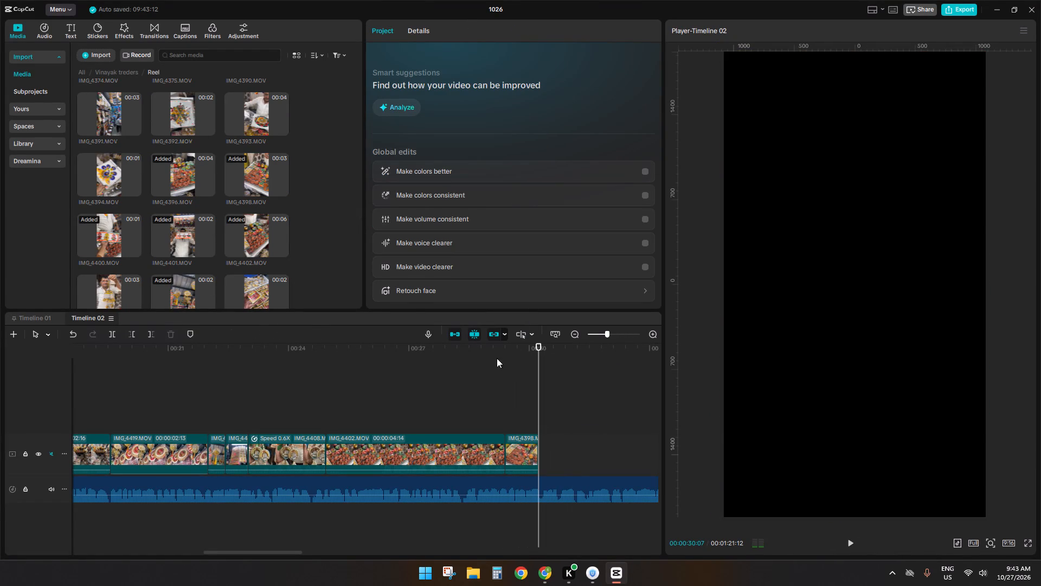
Preview other Reel clips, place IMG_4369 after IMG_4398 and split it at 00:00:31:03.
{"action": "left_click", "coordinate": [171, 136]}
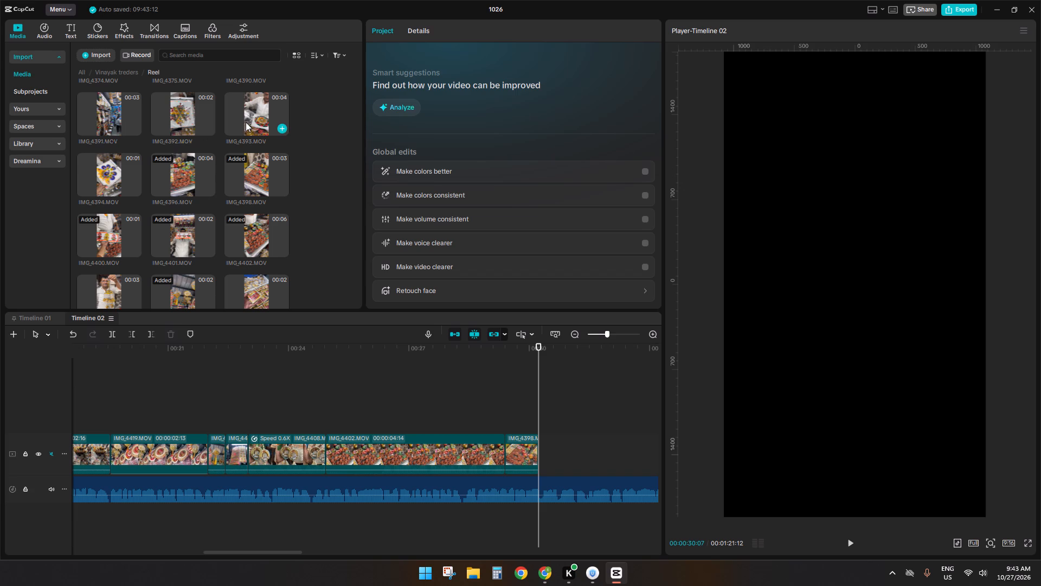
{"action": "left_click", "coordinate": [246, 122]}
{"action": "left_click", "coordinate": [170, 102]}
{"action": "scroll", "coordinate": [179, 168], "scroll_direction": "up", "scroll_amount": 4}
{"action": "left_click", "coordinate": [180, 181]}
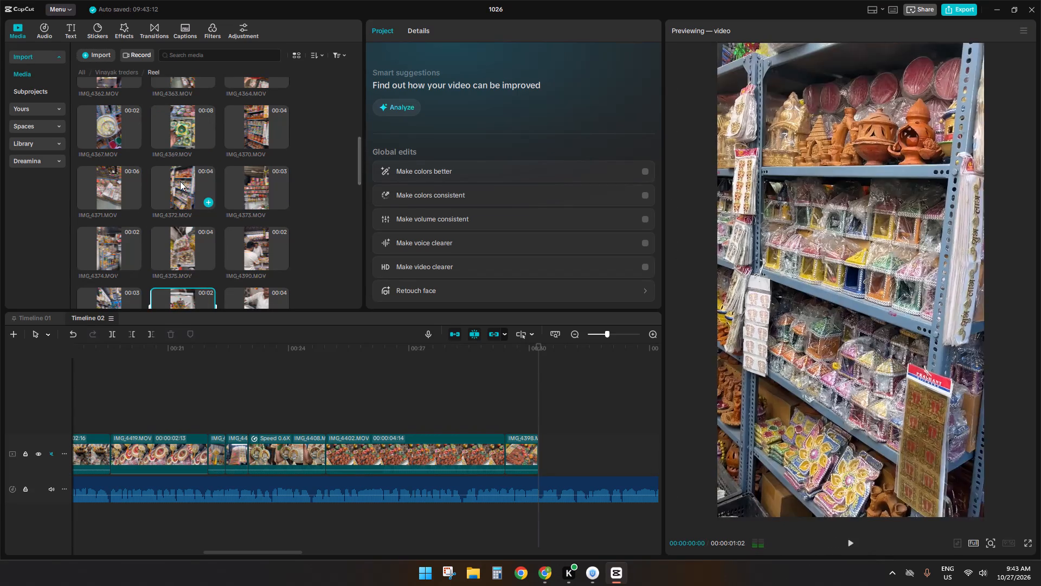
{"action": "left_click", "coordinate": [185, 119]}
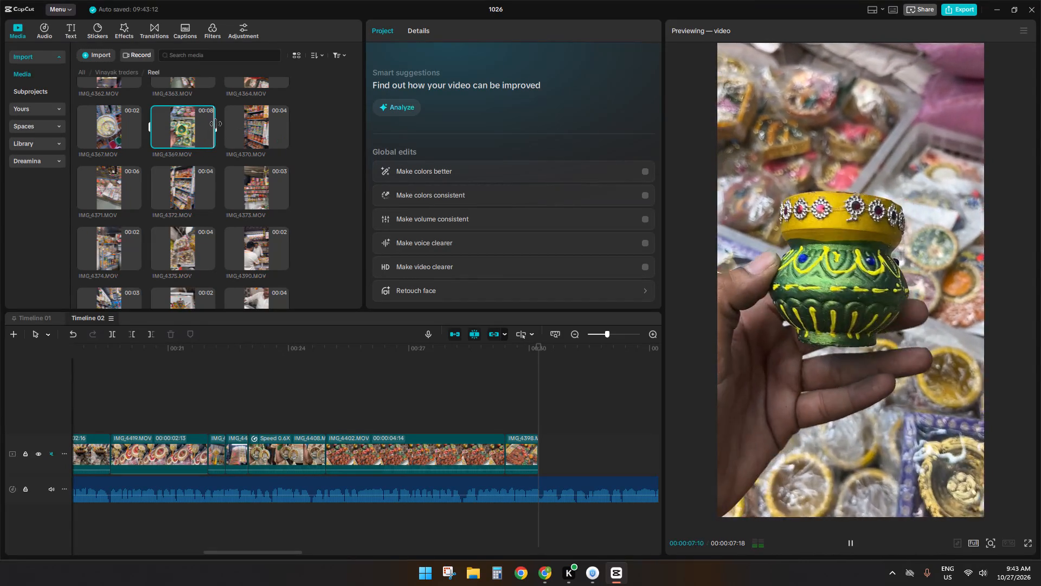
{"action": "left_click_drag", "start_coordinate": [192, 131], "coordinate": [573, 424]}
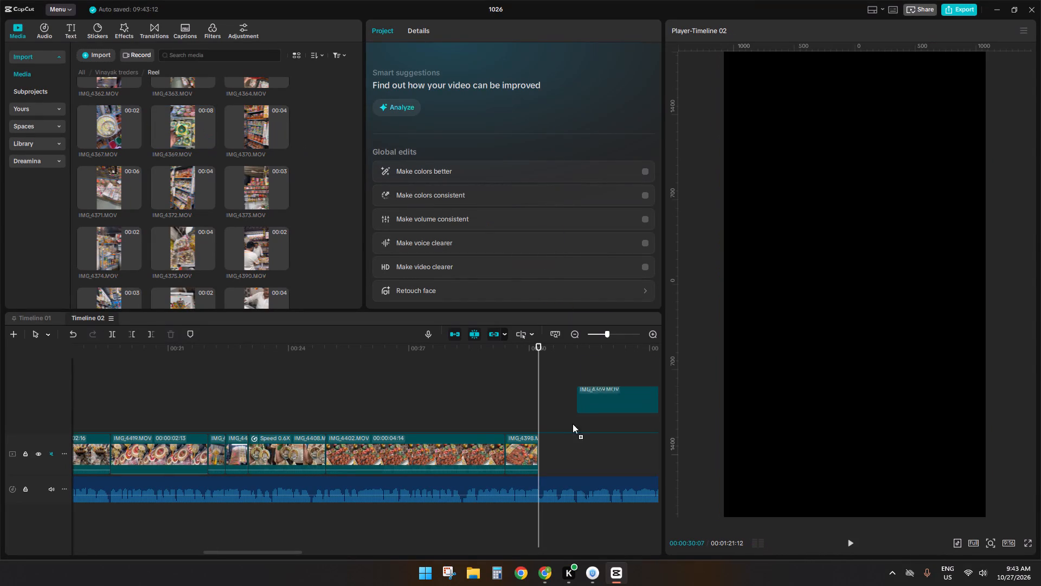
{"action": "left_click_drag", "start_coordinate": [573, 424], "coordinate": [553, 457]}
{"action": "key", "text": "space"}
{"action": "left_click_drag", "start_coordinate": [291, 550], "coordinate": [332, 552]}
{"action": "key", "text": "space"}
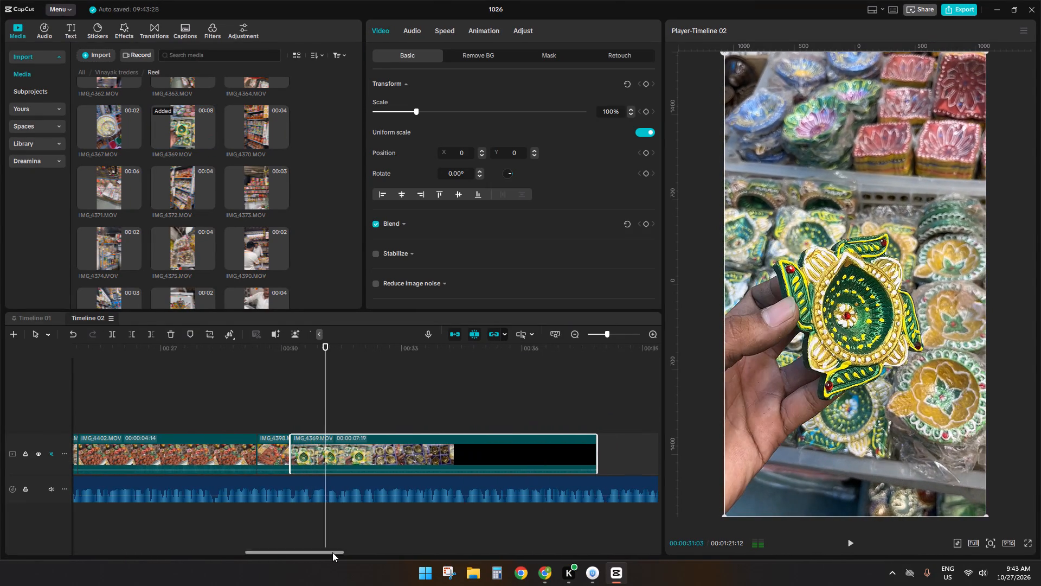
{"action": "key", "text": "s"}
Trim off the start of the second IMG_4369 piece up to the painted pot shot at 00:00:36:12.
{"action": "left_click", "coordinate": [538, 414]}
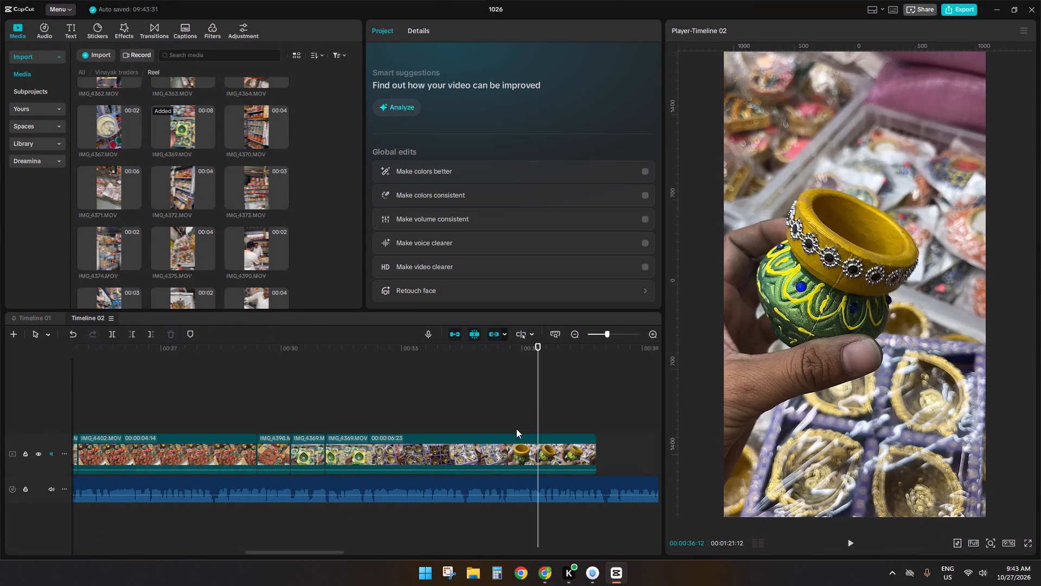
{"action": "left_click", "coordinate": [509, 458]}
{"action": "key", "text": "q"}
Play the painted pot piece, split it at 00:00:32:08 and delete the part after the cut.
{"action": "key", "text": "space"}
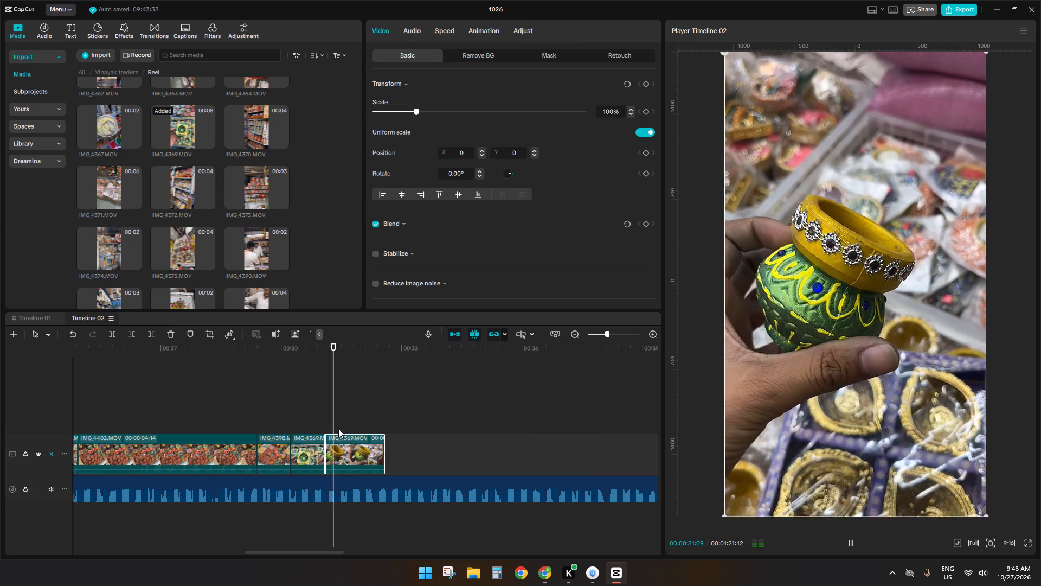
{"action": "key", "text": "space"}
{"action": "key", "text": "space"}
{"action": "key", "text": "space"}
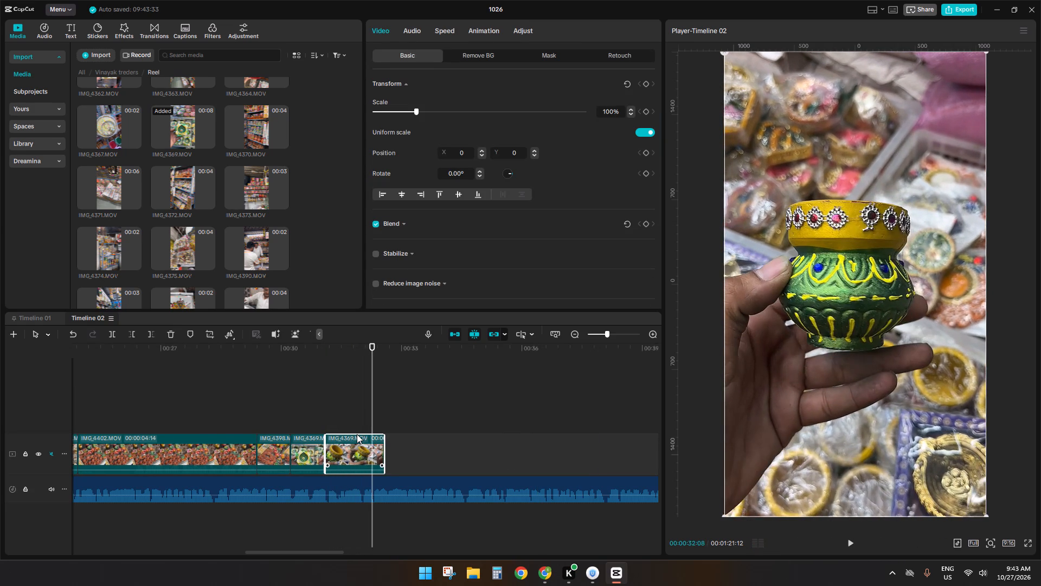
{"action": "key", "text": "s"}
{"action": "type", "text": "d"}
{"action": "key", "text": "space"}
{"action": "left_click", "coordinate": [370, 417]}
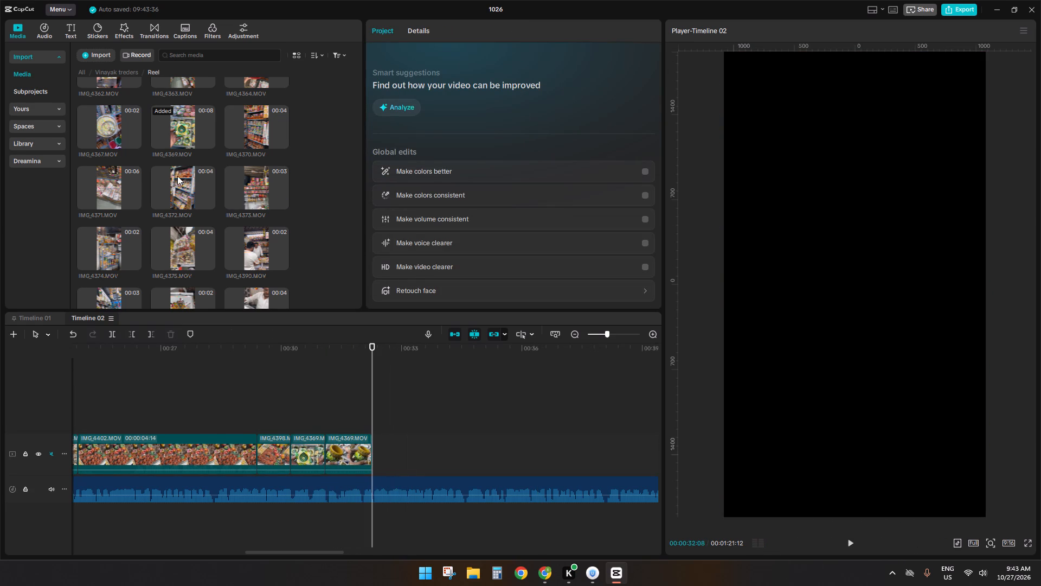
Place IMG_4369 again at 00:00:32:08 and trim off its start up to the boxed diyas shot at 00:00:34:12.
{"action": "left_click", "coordinate": [181, 123]}
{"action": "left_click_drag", "start_coordinate": [178, 125], "coordinate": [365, 462]}
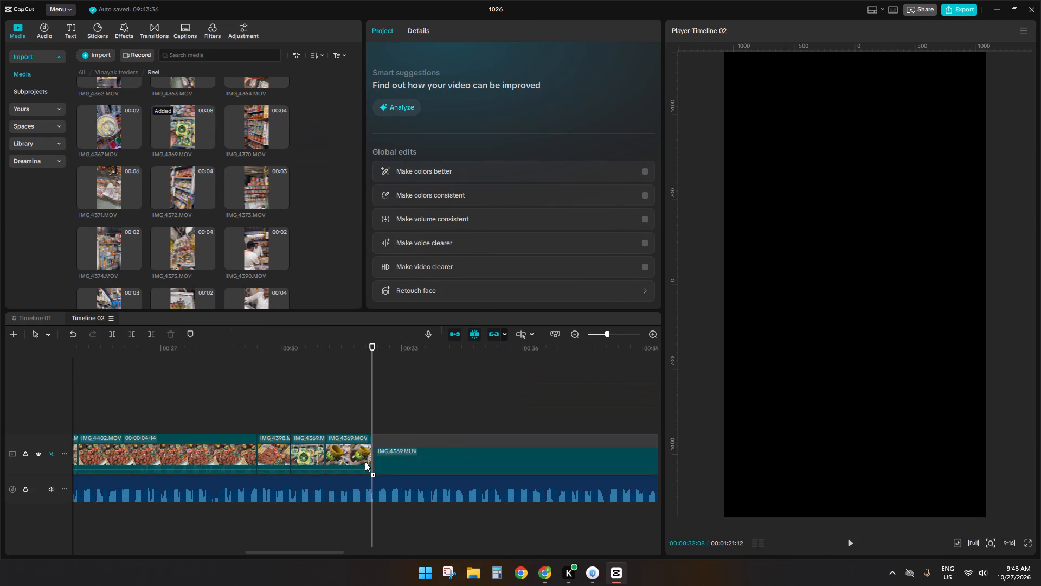
{"action": "left_click", "coordinate": [614, 399]}
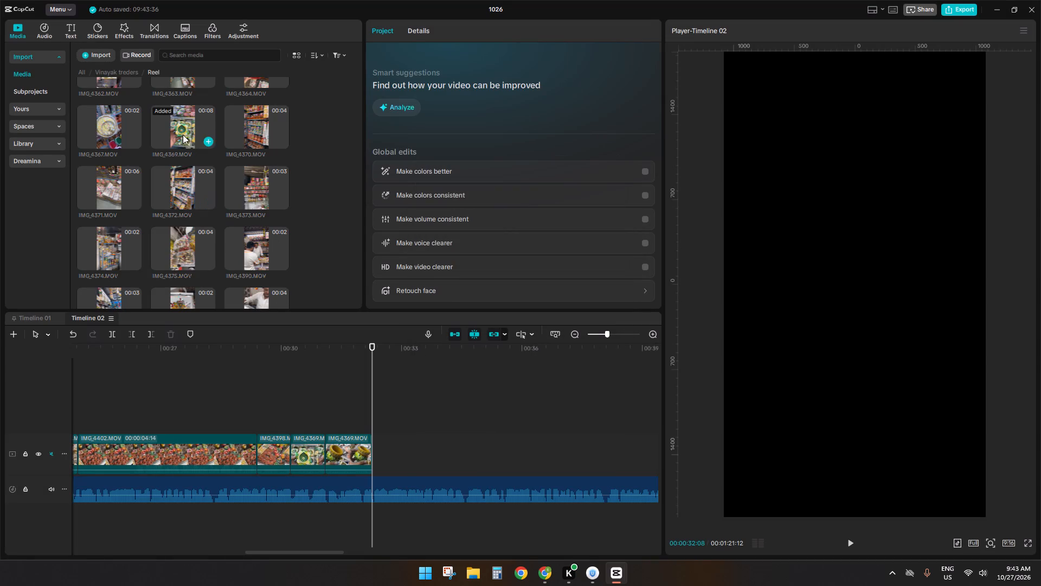
{"action": "left_click_drag", "start_coordinate": [183, 135], "coordinate": [394, 461]}
{"action": "left_click", "coordinate": [451, 416]}
{"action": "left_click_drag", "start_coordinate": [451, 416], "coordinate": [458, 414]}
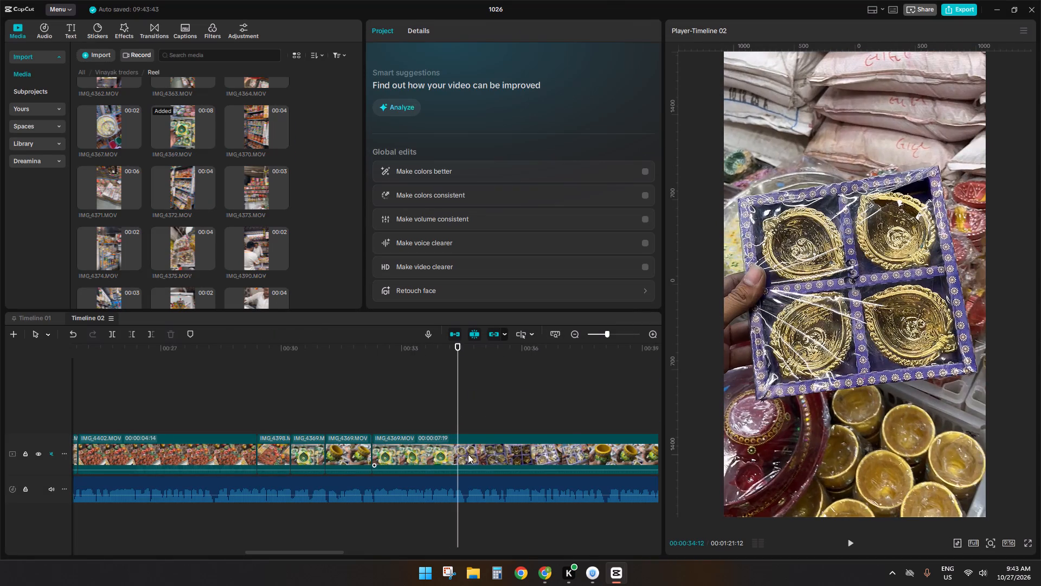
{"action": "left_click", "coordinate": [467, 456]}
{"action": "type", "text": "q"}
Play the newly trimmed IMG_4369 clip and split it at 00:00:33:02.
{"action": "key", "text": "space"}
{"action": "key", "text": "space"}
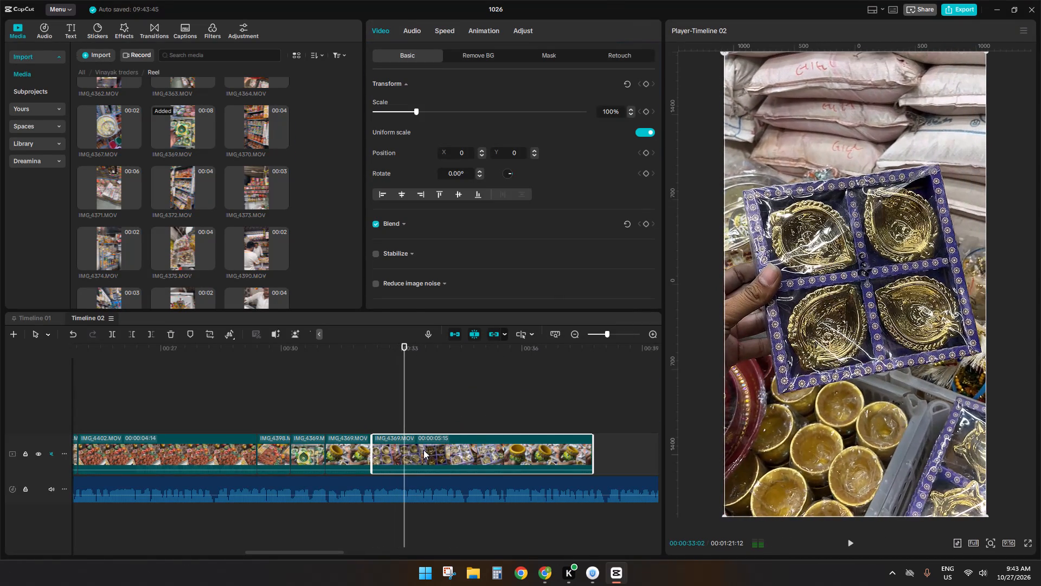
{"action": "key", "text": "s"}
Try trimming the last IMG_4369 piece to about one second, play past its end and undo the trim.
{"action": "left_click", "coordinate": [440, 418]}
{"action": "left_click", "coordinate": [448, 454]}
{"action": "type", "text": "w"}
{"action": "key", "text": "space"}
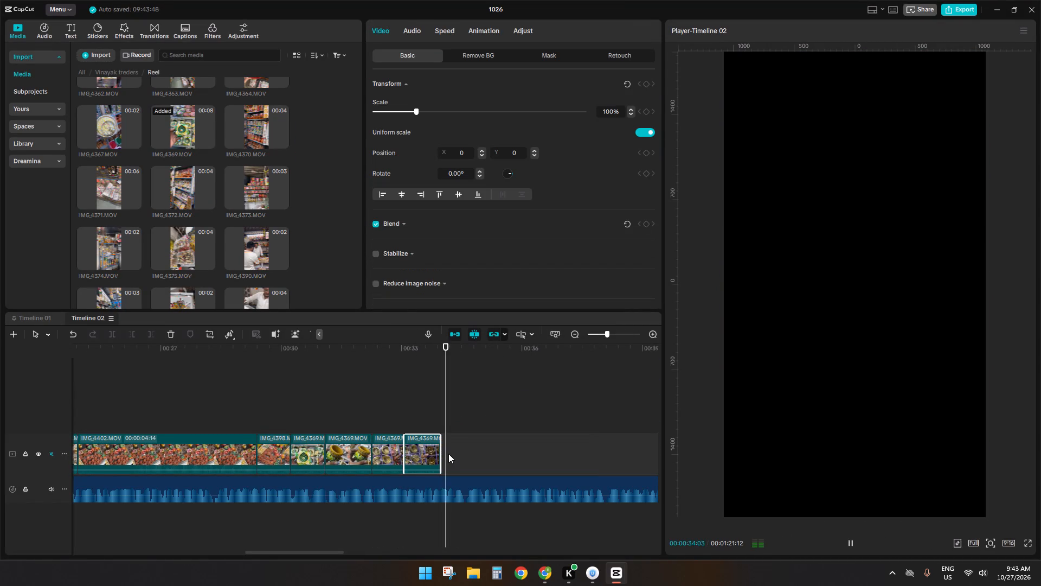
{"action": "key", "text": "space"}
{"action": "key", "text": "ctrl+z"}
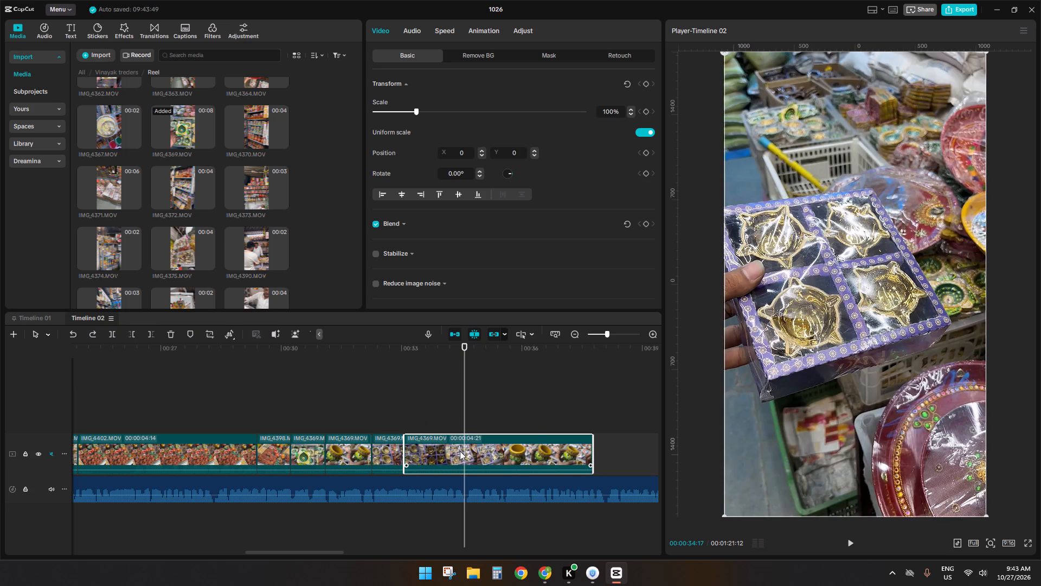
Split the last IMG_4369 piece at 00:00:34:17, play it back and delete the part after the cut.
{"action": "left_click", "coordinate": [460, 451]}
{"action": "key", "text": "s"}
{"action": "left_click", "coordinate": [383, 403]}
{"action": "key", "text": "space"}
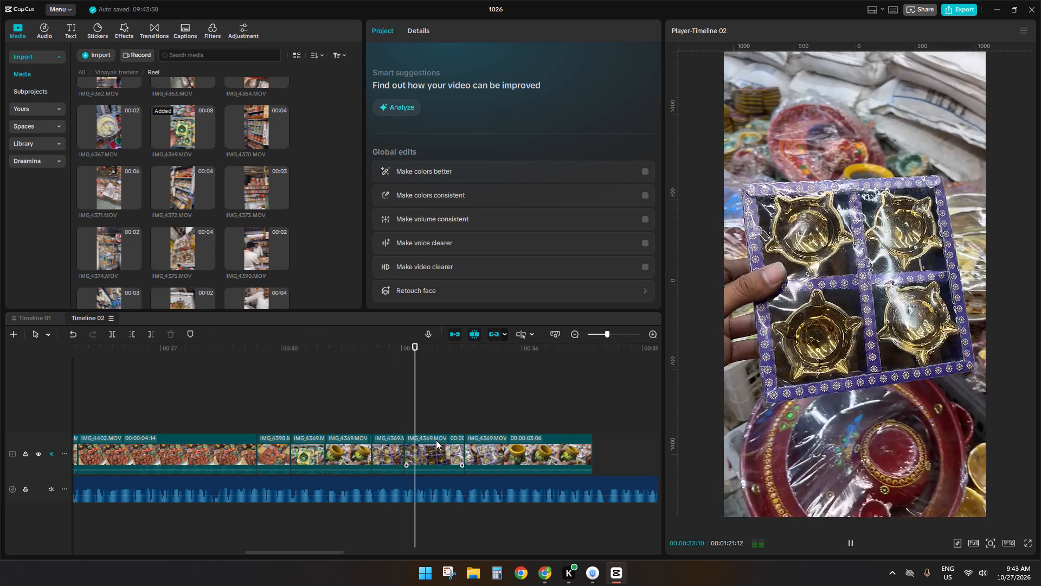
{"action": "key", "text": "space"}
{"action": "key", "text": "space"}
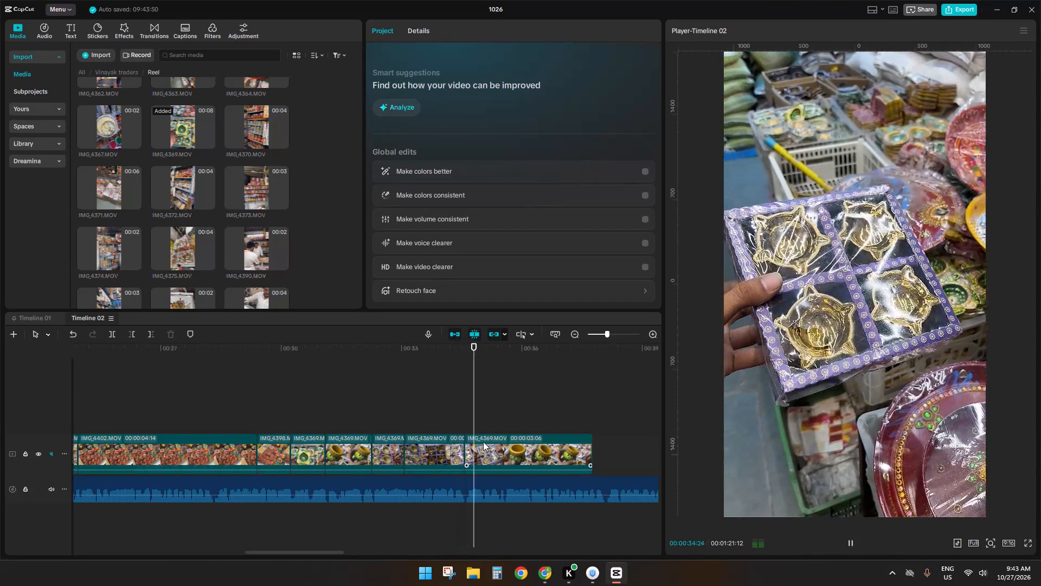
{"action": "left_click", "coordinate": [492, 452]}
{"action": "key", "text": "d"}
Play the voice-over past the end of the last IMG_4369 piece to hear what footage it needs.
{"action": "left_click", "coordinate": [460, 419]}
{"action": "key", "text": "space"}
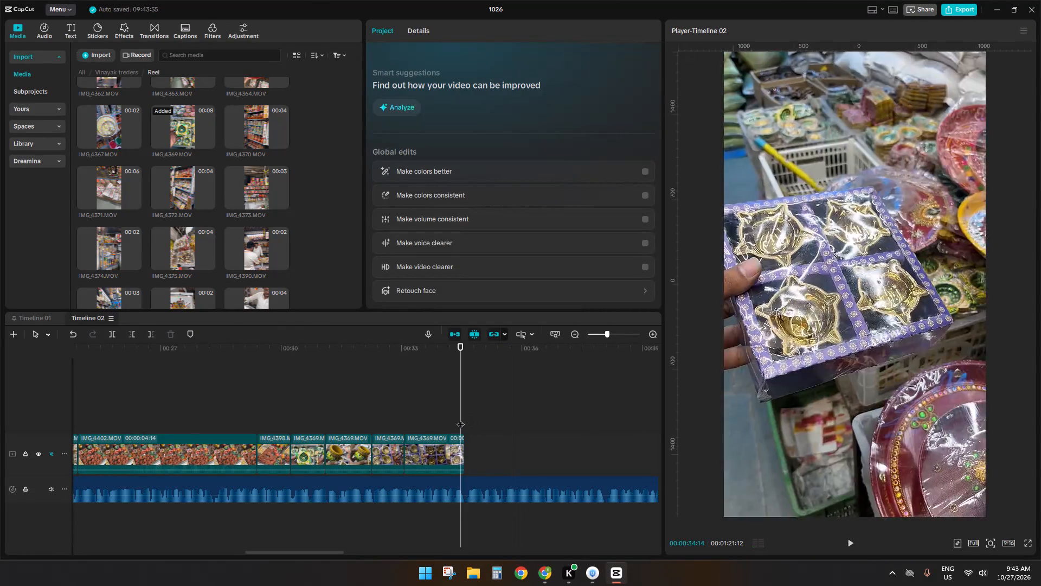
{"action": "left_click", "coordinate": [461, 419]}
{"action": "left_click", "coordinate": [464, 419]}
{"action": "key", "text": "space"}
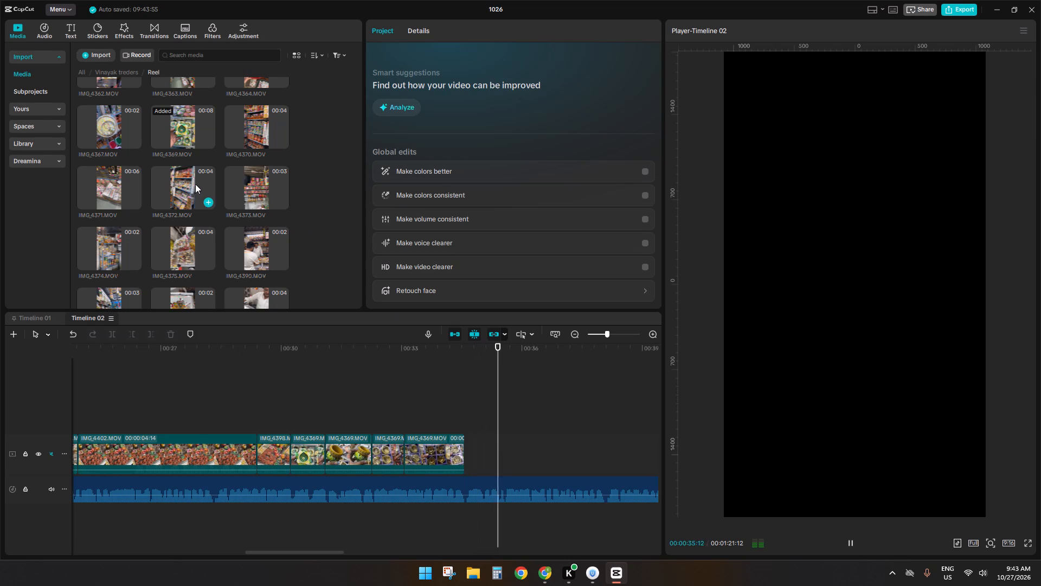
{"action": "key", "text": "space"}
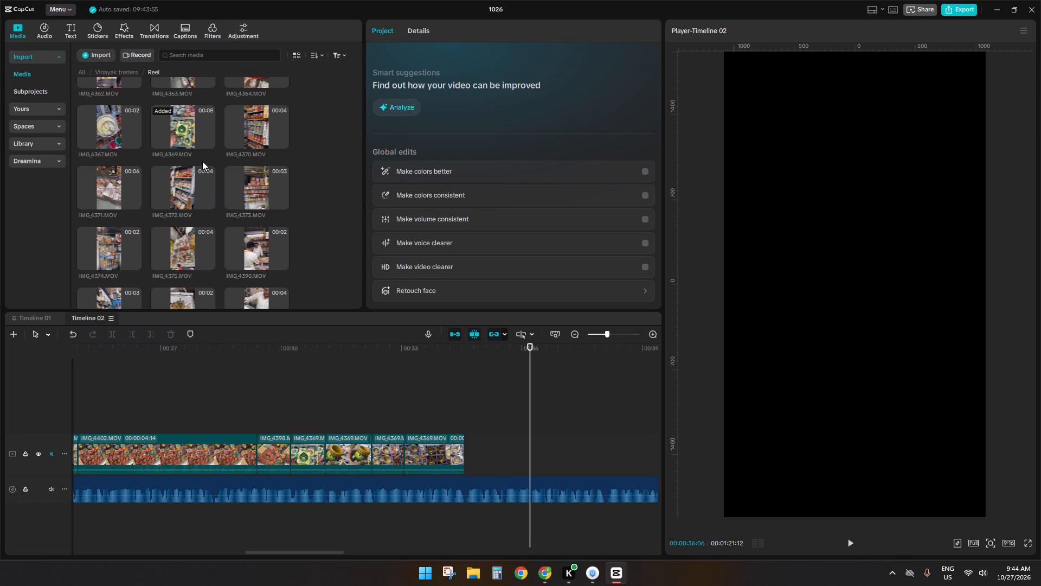
{"action": "left_click", "coordinate": [465, 395]}
{"action": "key", "text": "space"}
Find IMG_4400 in the media library, preview it and place it on Timeline 02 after the last IMG_4369 piece.
{"action": "scroll", "coordinate": [117, 213], "scroll_direction": "down", "scroll_amount": 4}
{"action": "scroll", "coordinate": [192, 207], "scroll_direction": "up", "scroll_amount": 4}
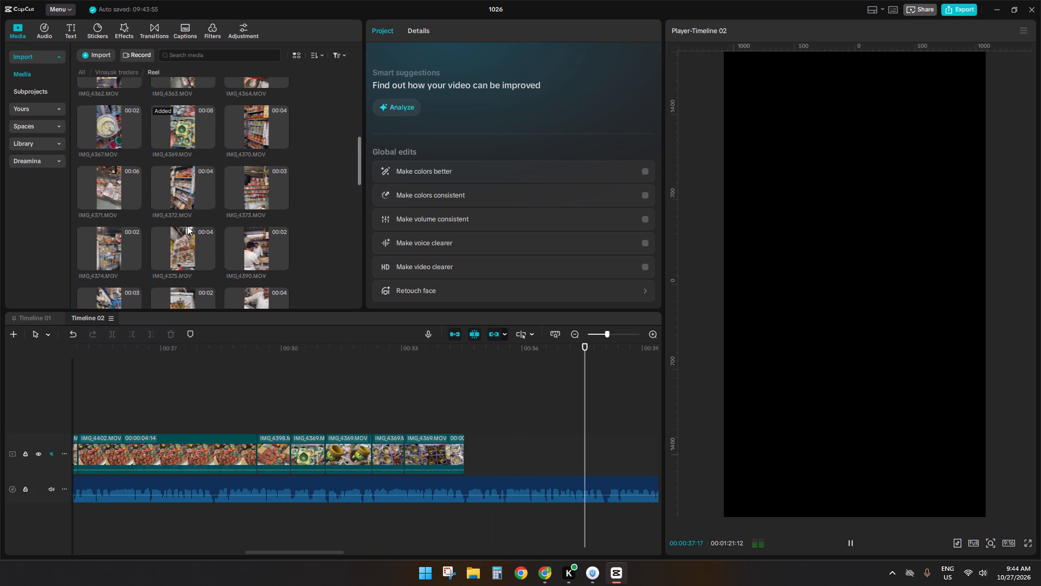
{"action": "scroll", "coordinate": [186, 228], "scroll_direction": "down", "scroll_amount": 4}
{"action": "key", "text": "space"}
{"action": "left_click", "coordinate": [105, 174]}
{"action": "left_click", "coordinate": [104, 223]}
{"action": "left_click_drag", "start_coordinate": [105, 227], "coordinate": [120, 227]}
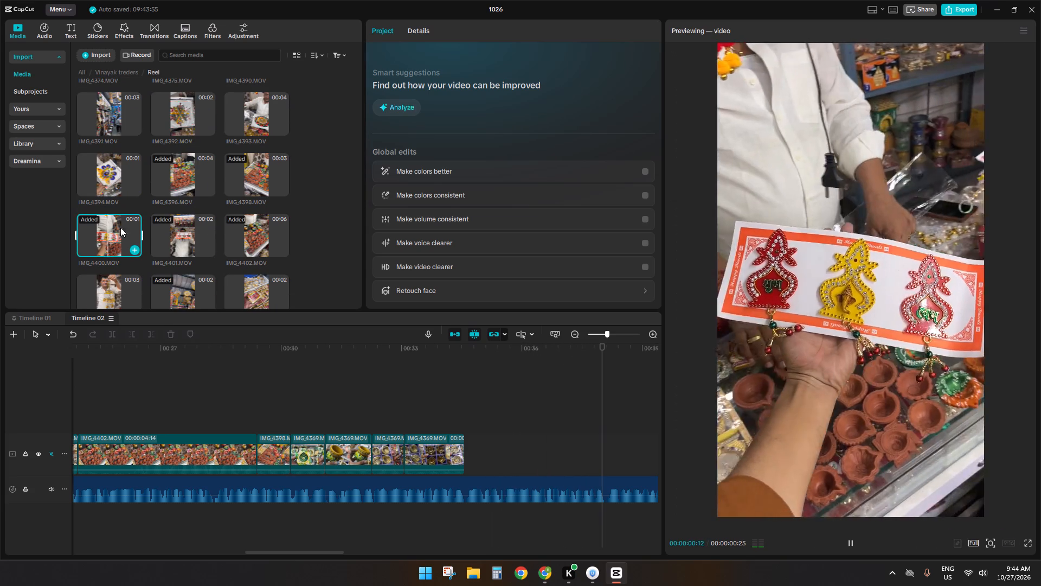
{"action": "left_click_drag", "start_coordinate": [120, 227], "coordinate": [491, 437]}
Slow the IMG_4400 clip to about 0.5x speed.
{"action": "left_click", "coordinate": [446, 24]}
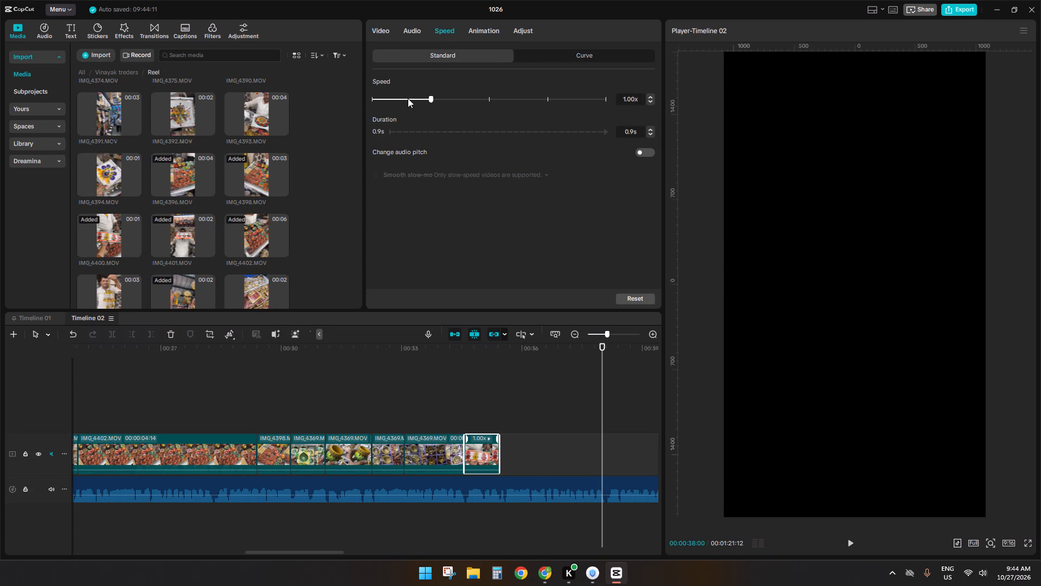
{"action": "left_click", "coordinate": [400, 99]}
{"action": "double_click", "coordinate": [399, 99]}
Place IMG_4401 after IMG_4400 and trim off its beginning up to 00:00:36:25.
{"action": "left_click_drag", "start_coordinate": [173, 239], "coordinate": [683, 360]}
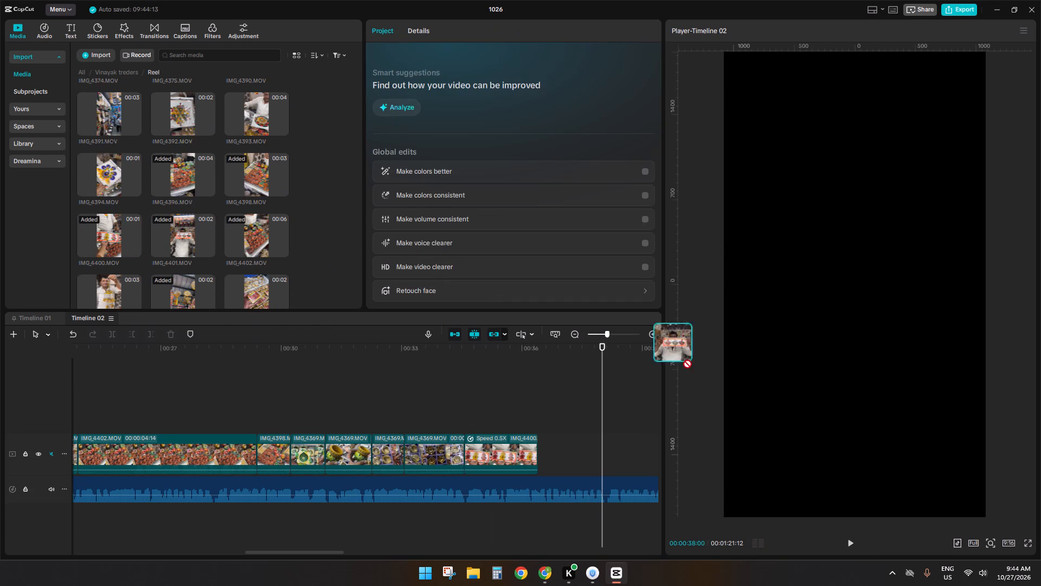
{"action": "left_click_drag", "start_coordinate": [683, 360], "coordinate": [577, 455]}
{"action": "left_click", "coordinate": [555, 415]}
{"action": "left_click", "coordinate": [555, 415]}
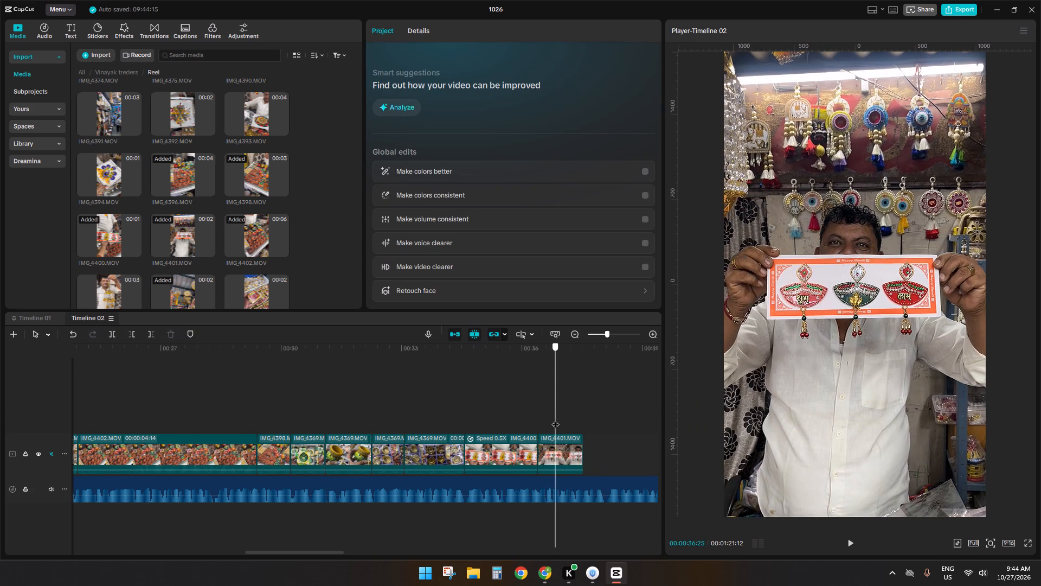
{"action": "left_click", "coordinate": [561, 460]}
{"action": "key", "text": "q"}
Slow the trimmed IMG_4401 clip to 0.41x speed and play it back.
{"action": "left_click", "coordinate": [449, 35]}
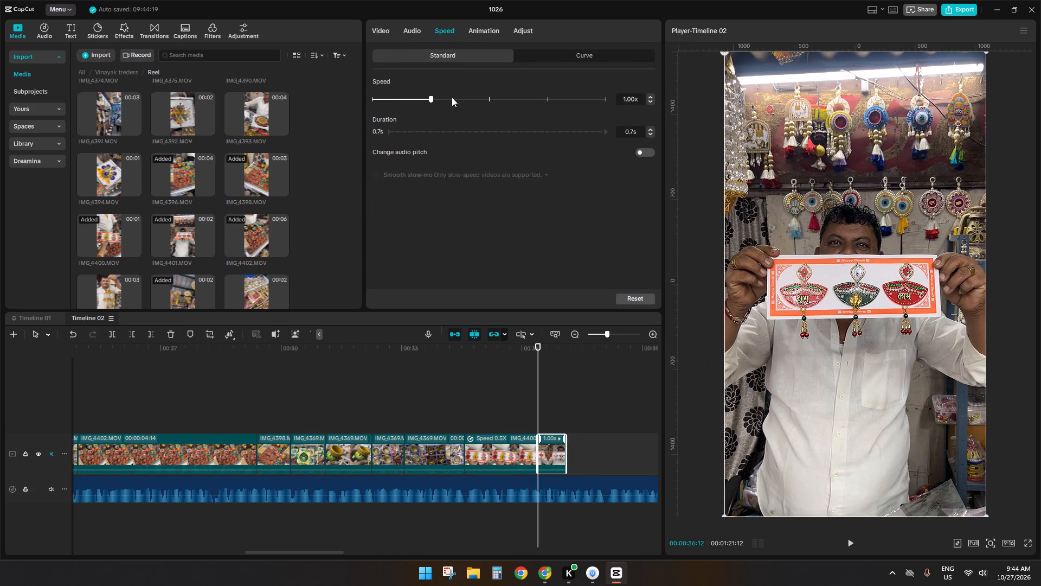
{"action": "left_click", "coordinate": [393, 100]}
{"action": "key", "text": "space"}
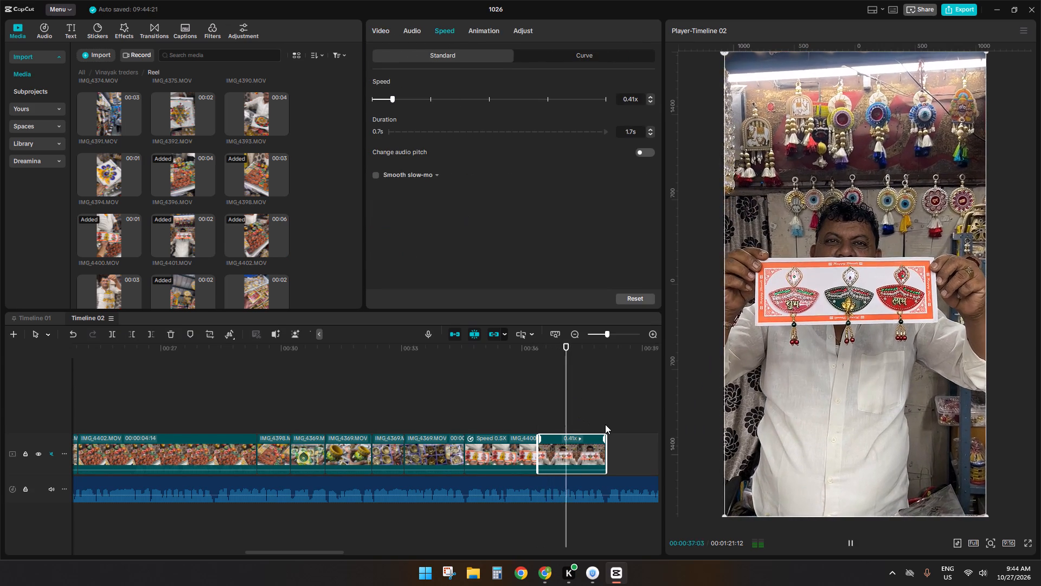
{"action": "key", "text": "space"}
{"action": "key", "text": "space"}
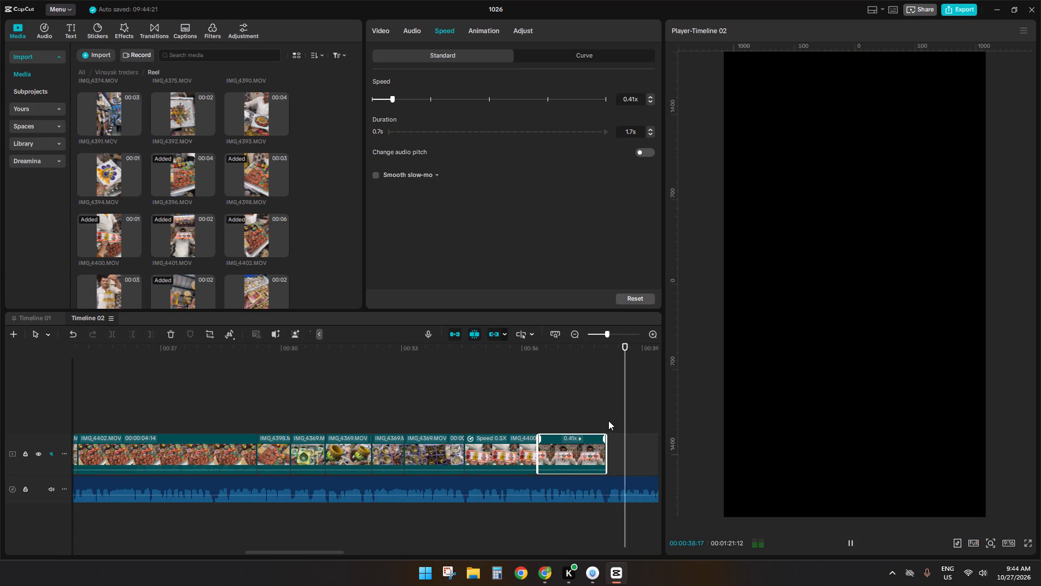
Play the voice-over from the end of IMG_4401 to hear what footage it needs and return to the clip's end.
{"action": "left_click", "coordinate": [608, 421]}
{"action": "key", "text": "space"}
{"action": "left_click", "coordinate": [608, 421]}
{"action": "key", "text": "space"}
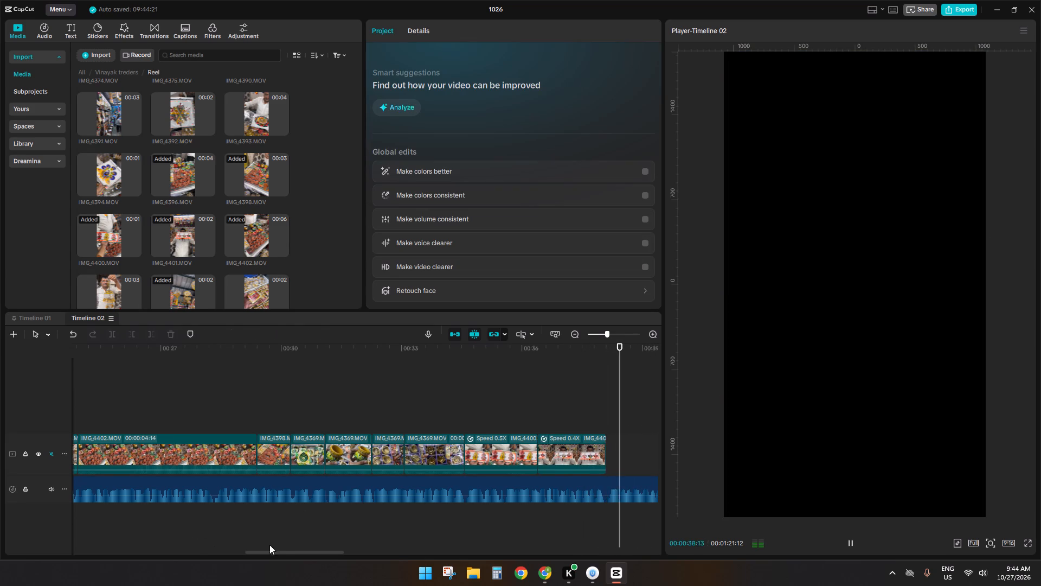
{"action": "left_click_drag", "start_coordinate": [284, 551], "coordinate": [349, 553]}
{"action": "key", "text": "space"}
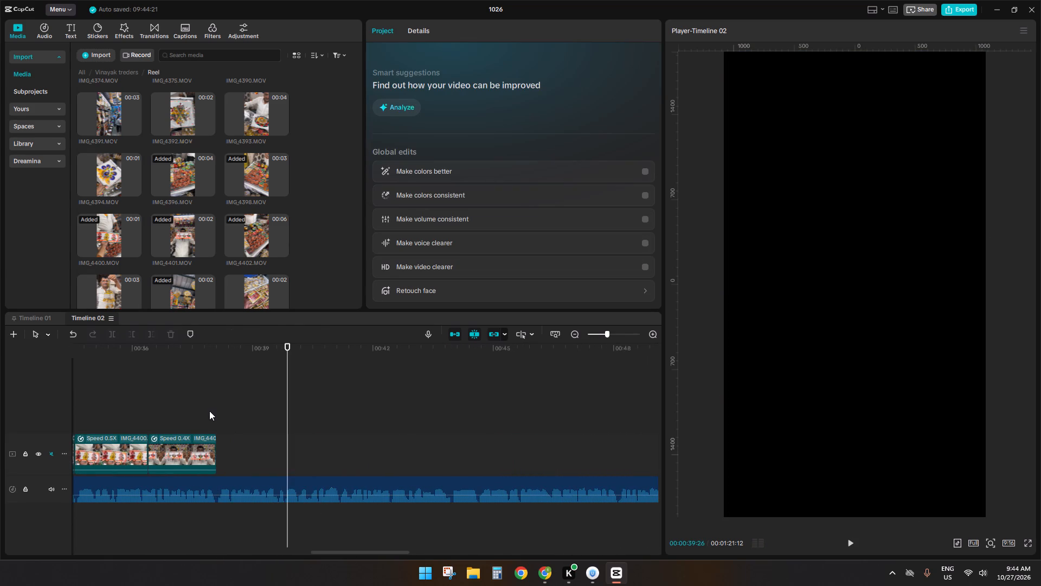
{"action": "left_click", "coordinate": [221, 414]}
{"action": "key", "text": "space"}
{"action": "left_click_drag", "start_coordinate": [221, 414], "coordinate": [215, 417]}
{"action": "left_click", "coordinate": [215, 417]}
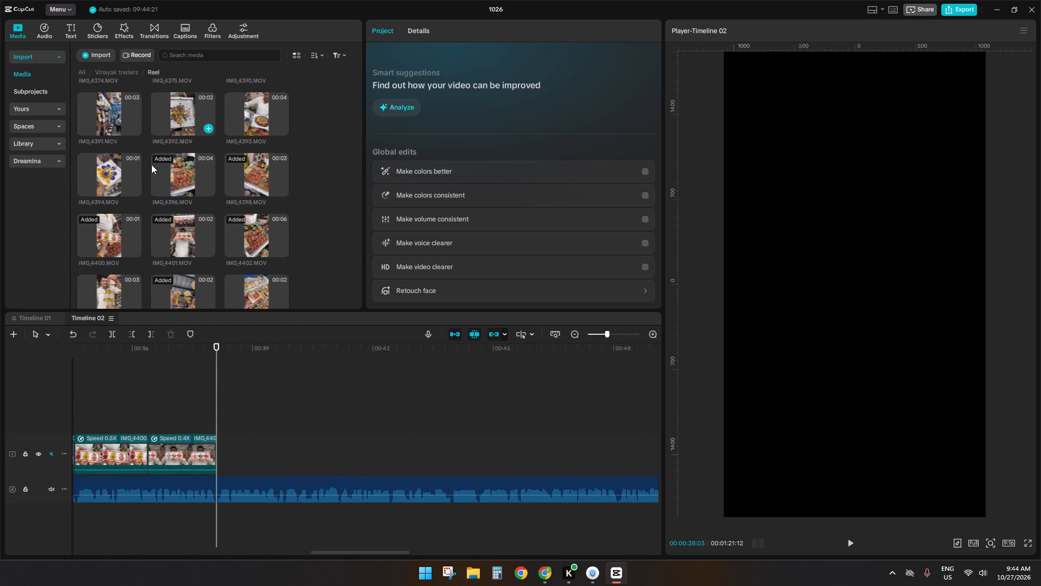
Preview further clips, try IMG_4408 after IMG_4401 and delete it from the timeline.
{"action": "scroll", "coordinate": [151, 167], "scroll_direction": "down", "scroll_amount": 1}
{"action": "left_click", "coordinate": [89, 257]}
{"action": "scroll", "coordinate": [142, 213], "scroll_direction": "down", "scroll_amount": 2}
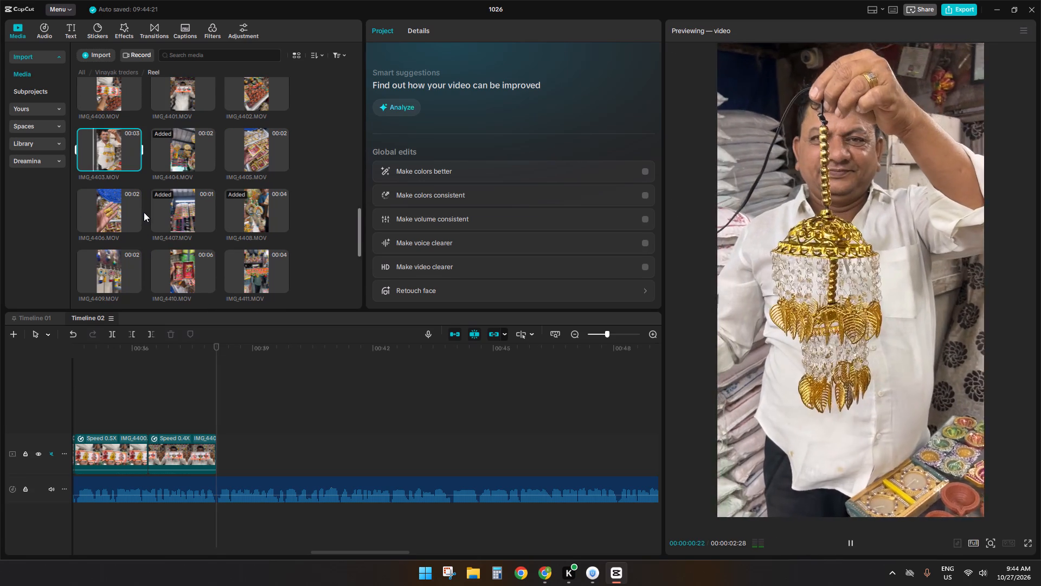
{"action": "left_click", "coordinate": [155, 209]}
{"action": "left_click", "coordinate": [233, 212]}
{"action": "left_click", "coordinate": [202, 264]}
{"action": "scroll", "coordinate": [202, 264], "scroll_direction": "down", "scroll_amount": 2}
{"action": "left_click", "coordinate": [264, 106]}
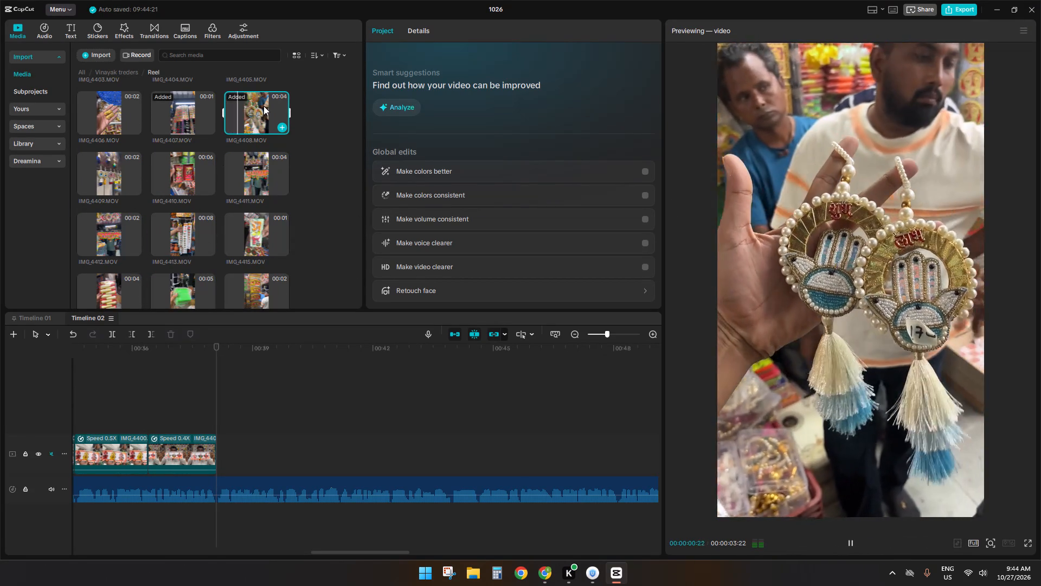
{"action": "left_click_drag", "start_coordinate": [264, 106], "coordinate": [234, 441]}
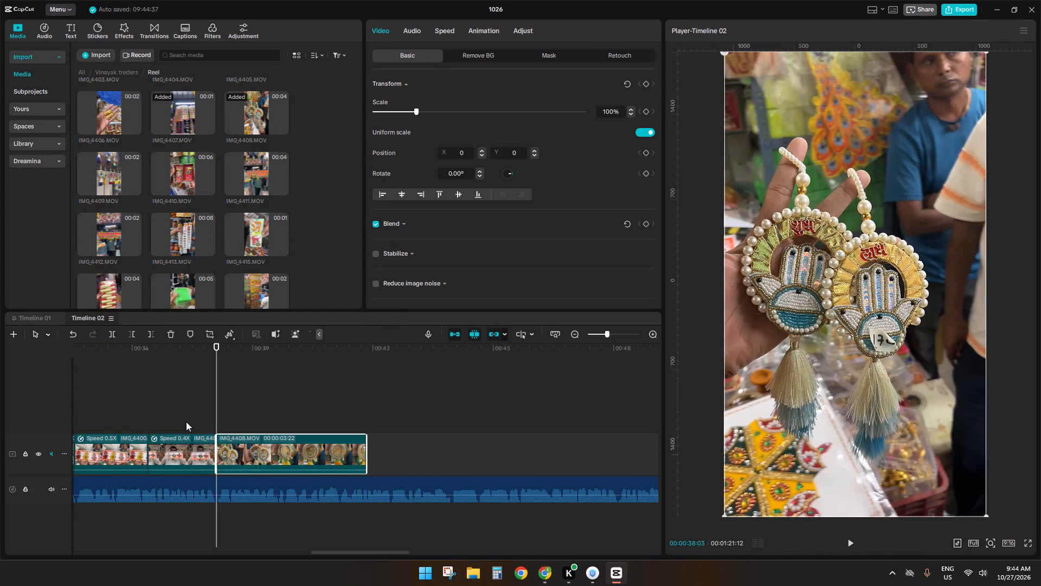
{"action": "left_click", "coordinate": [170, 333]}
Preview IMG_4409 and IMG_4413, and place IMG_4413 after IMG_4401.
{"action": "left_click", "coordinate": [116, 249]}
{"action": "left_click", "coordinate": [111, 189]}
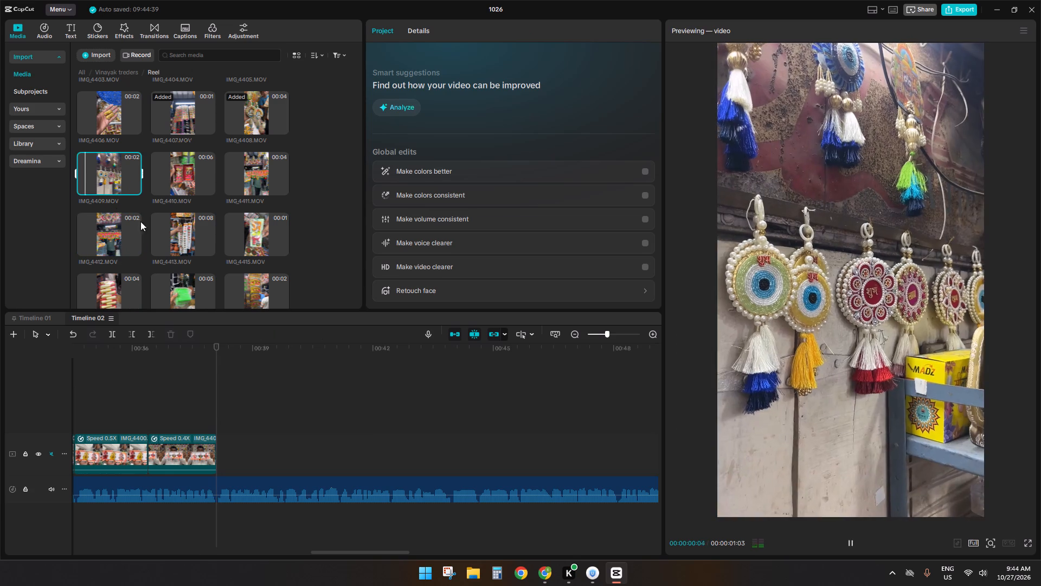
{"action": "left_click", "coordinate": [162, 233]}
{"action": "scroll", "coordinate": [162, 233], "scroll_direction": "down", "scroll_amount": 1}
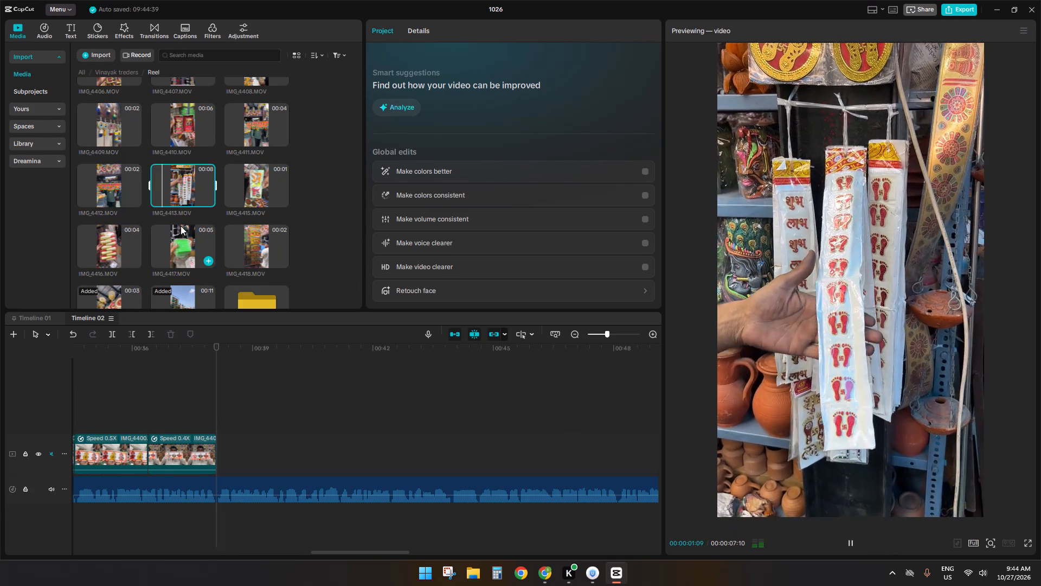
{"action": "left_click_drag", "start_coordinate": [183, 185], "coordinate": [238, 457]}
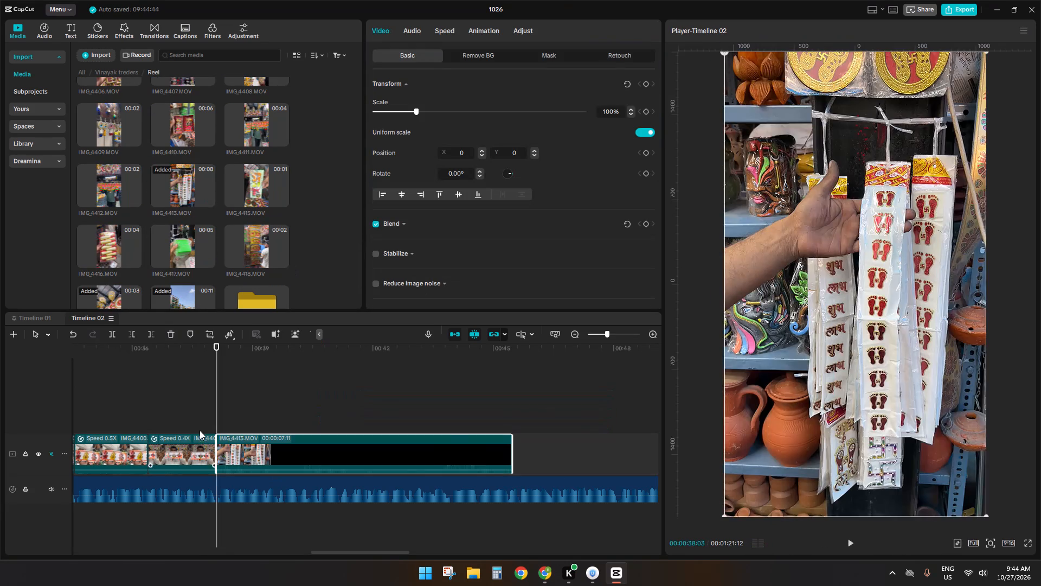
Play IMG_4413, split it at 00:00:40:05, delete the part after the cut and play on past the end.
{"action": "key", "text": "space"}
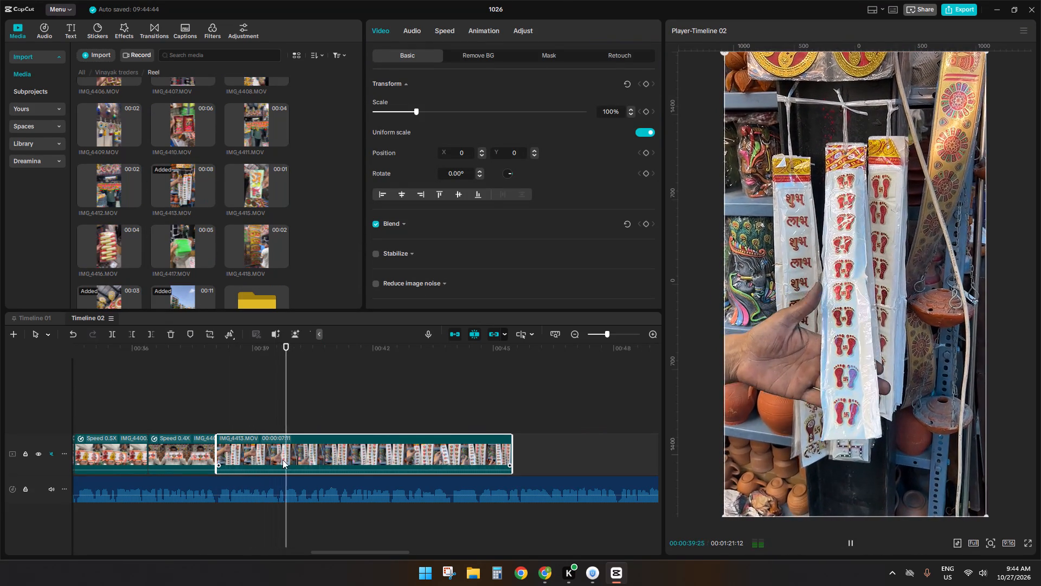
{"action": "key", "text": "space"}
{"action": "key", "text": "s"}
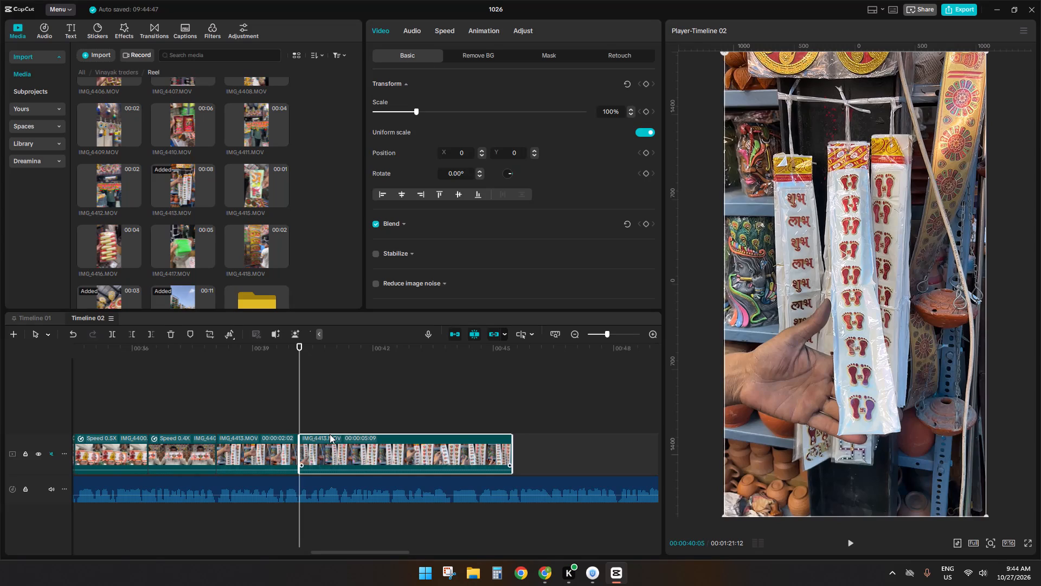
{"action": "key", "text": "d"}
{"action": "key", "text": "space"}
{"action": "key", "text": "space"}
Preview the library clips between IMG_4400 and IMG_4418 to find the shot that follows IMG_4413.
{"action": "left_click", "coordinate": [254, 188]}
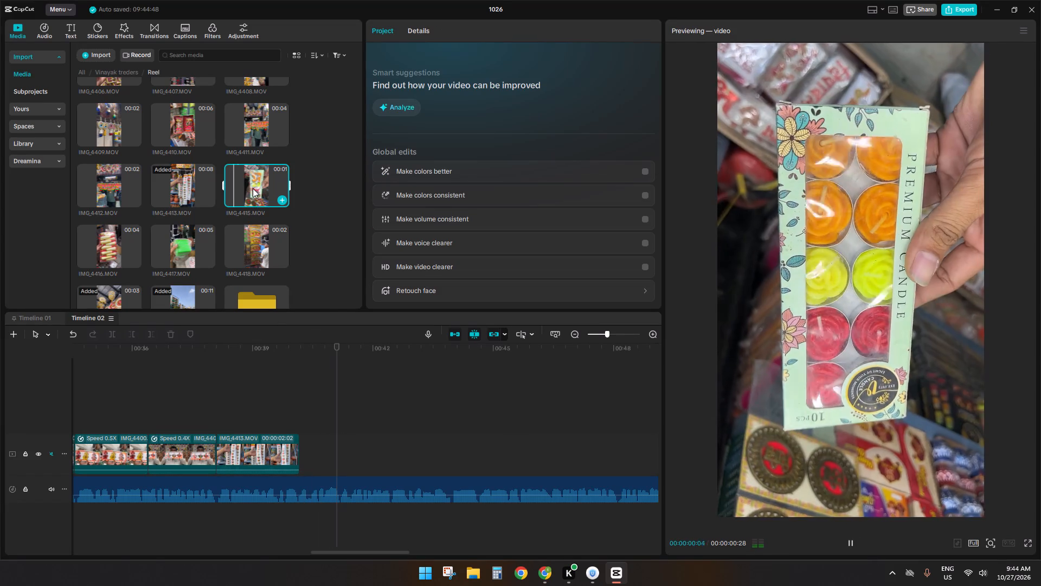
{"action": "left_click", "coordinate": [261, 239]}
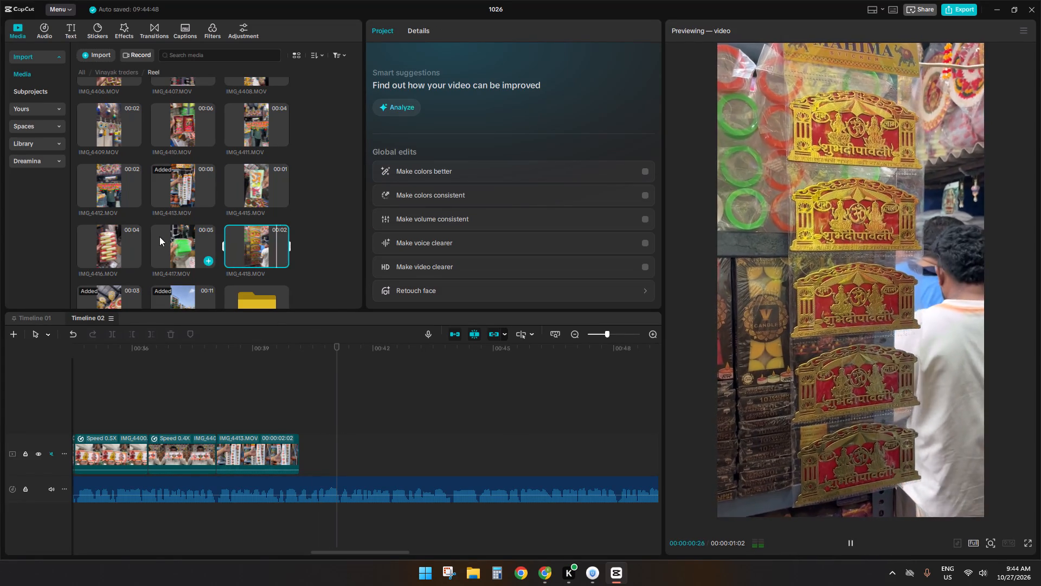
{"action": "left_click", "coordinate": [131, 240]}
{"action": "left_click", "coordinate": [113, 187]}
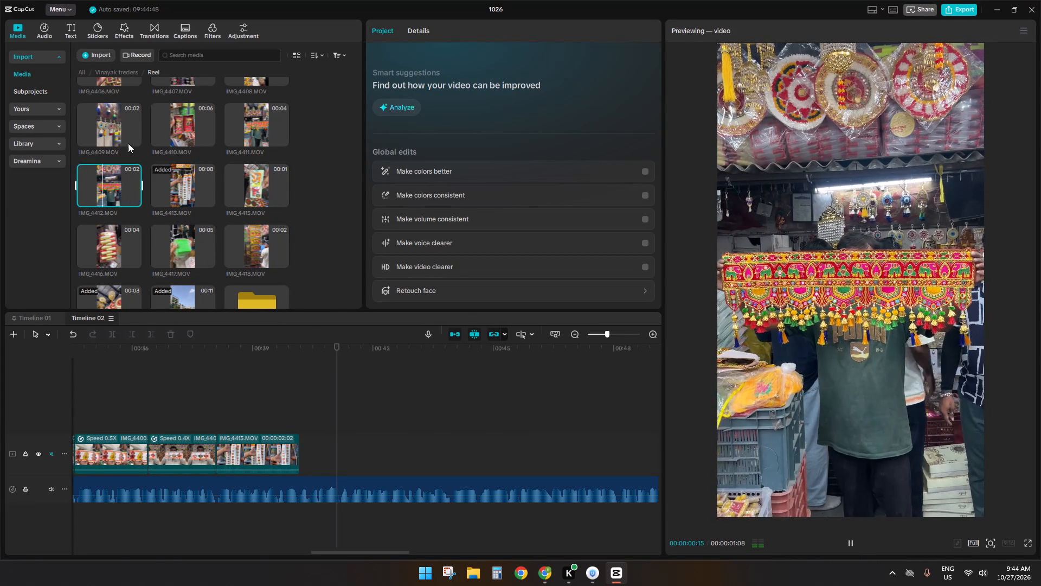
{"action": "scroll", "coordinate": [128, 143], "scroll_direction": "up", "scroll_amount": 3}
{"action": "left_click", "coordinate": [116, 143]}
{"action": "left_click", "coordinate": [111, 86]}
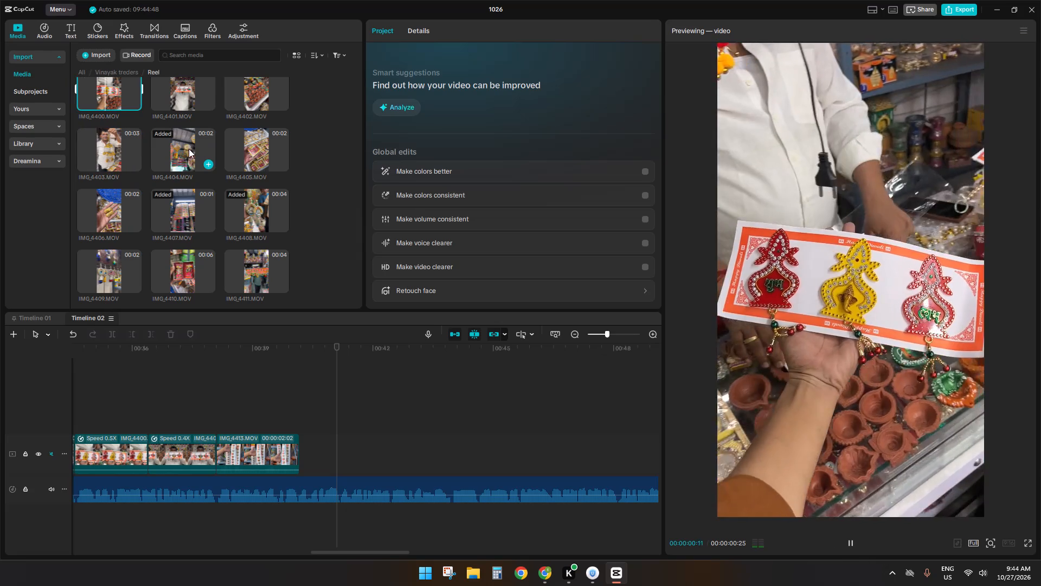
{"action": "left_click", "coordinate": [189, 149]}
{"action": "left_click", "coordinate": [191, 226]}
{"action": "left_click", "coordinate": [150, 218]}
{"action": "left_click", "coordinate": [120, 215]}
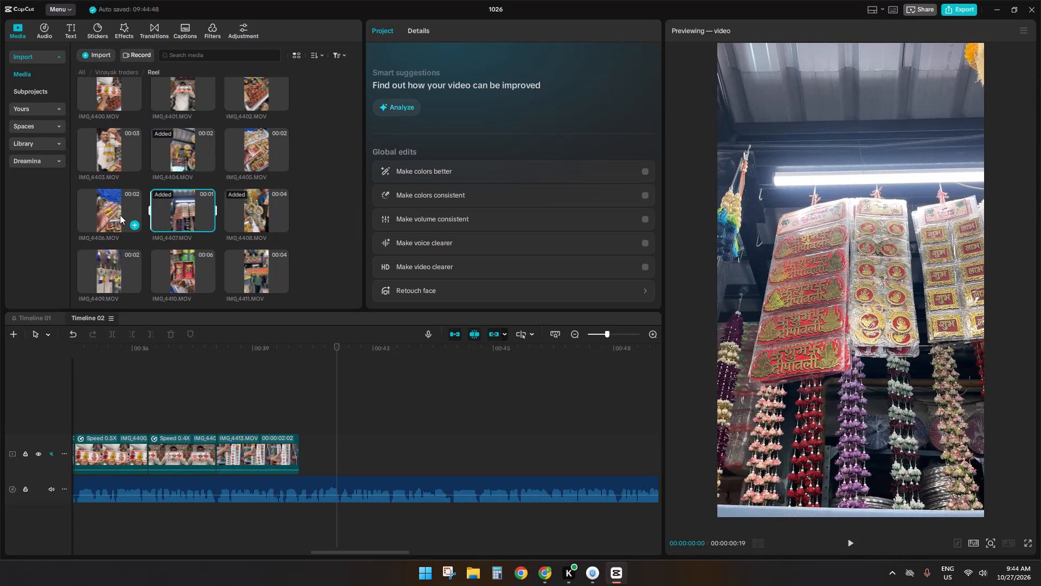
{"action": "key", "text": "space"}
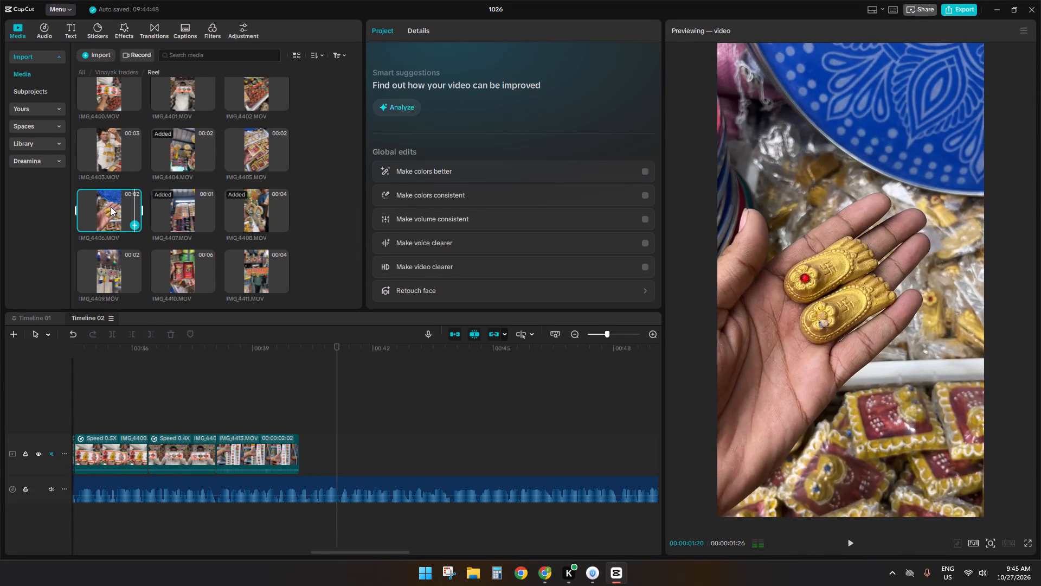
{"action": "left_click_drag", "start_coordinate": [111, 207], "coordinate": [114, 237]}
{"action": "left_click", "coordinate": [254, 143]}
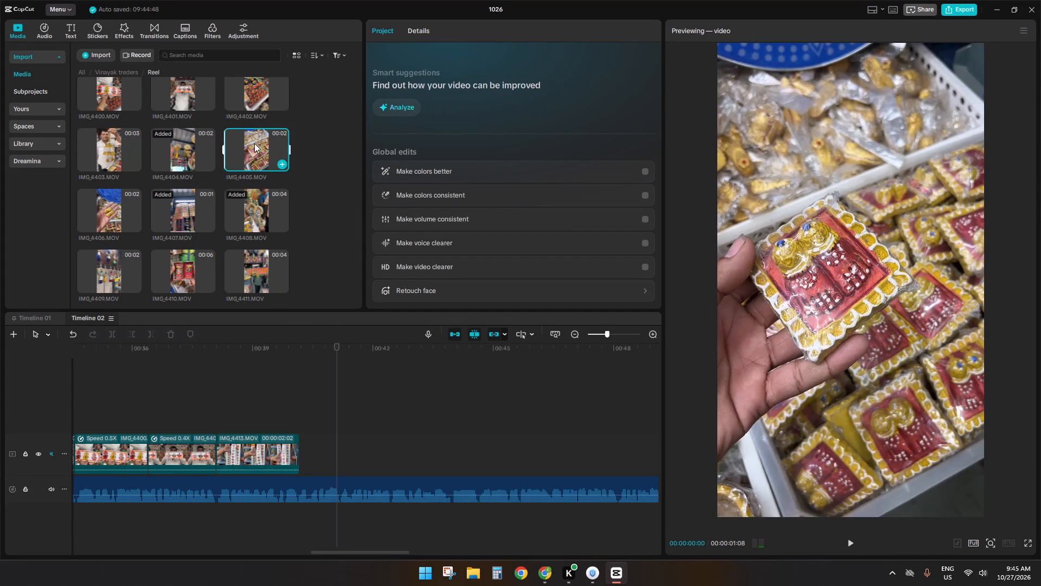
{"action": "left_click", "coordinate": [252, 210]}
{"action": "left_click", "coordinate": [191, 155]}
{"action": "left_click", "coordinate": [177, 207]}
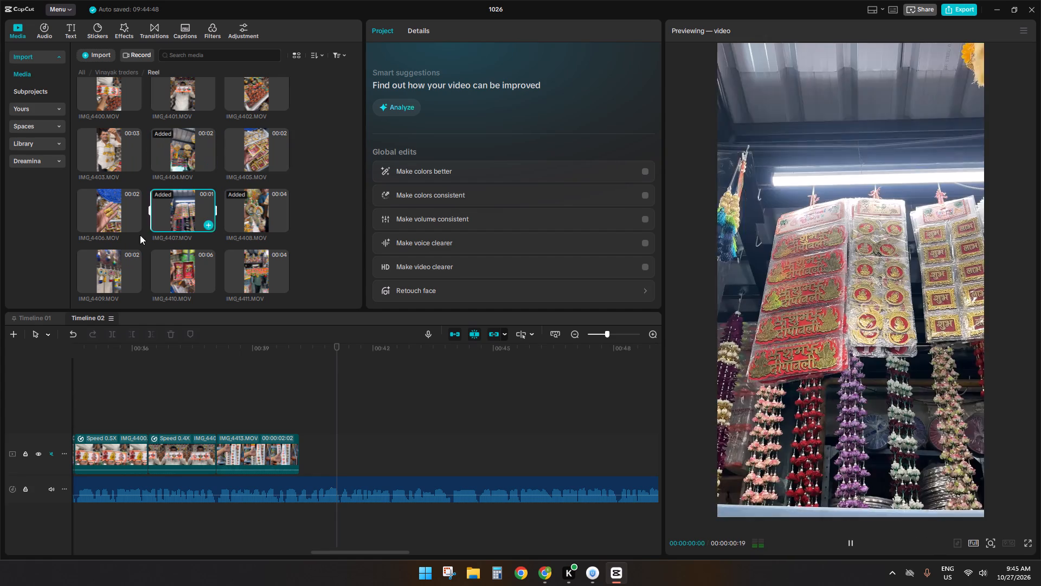
Place IMG_4406 after IMG_4413 and play it against the voice-over.
{"action": "left_click", "coordinate": [105, 218]}
{"action": "left_click_drag", "start_coordinate": [105, 218], "coordinate": [312, 454]}
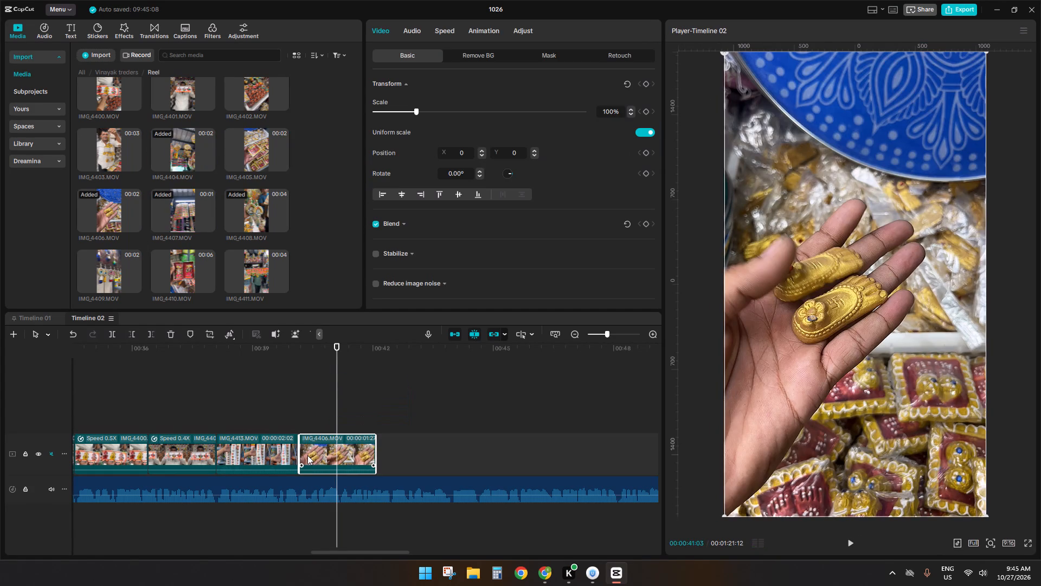
{"action": "key", "text": "space"}
{"action": "key", "text": "space"}
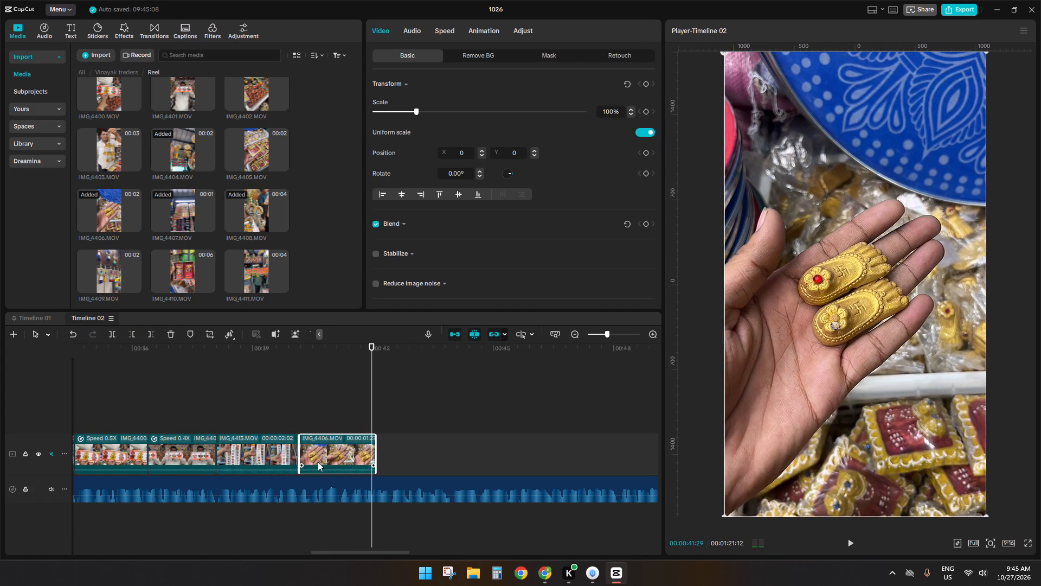
Replay IMG_4406, split it at about 00:00:41:05, delete the part after the cut and play past its end.
{"action": "left_click", "coordinate": [293, 398]}
{"action": "key", "text": "space"}
{"action": "key", "text": "space"}
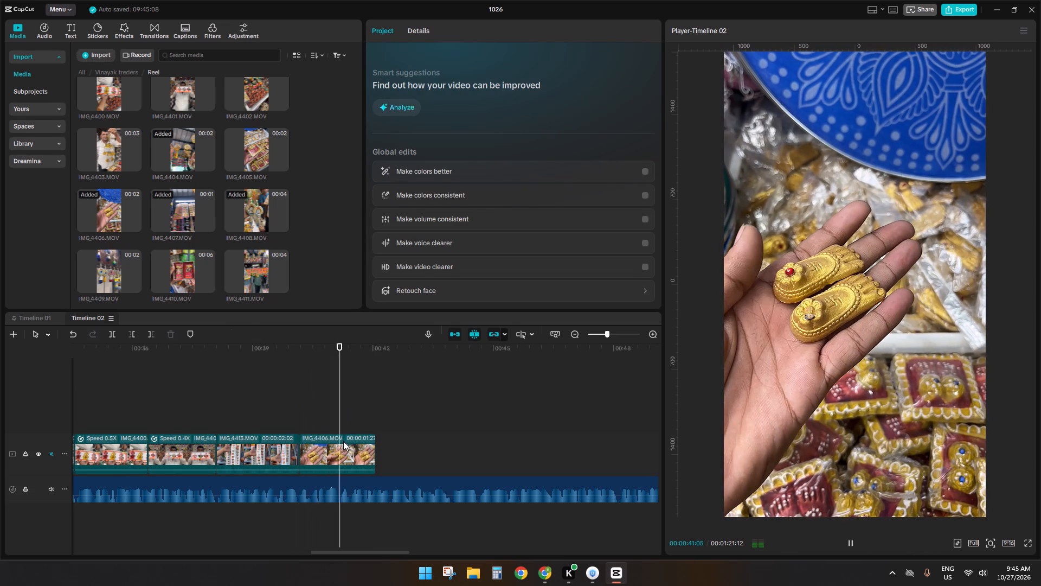
{"action": "left_click", "coordinate": [340, 444]}
{"action": "type", "text": "sd"}
{"action": "key", "text": "space"}
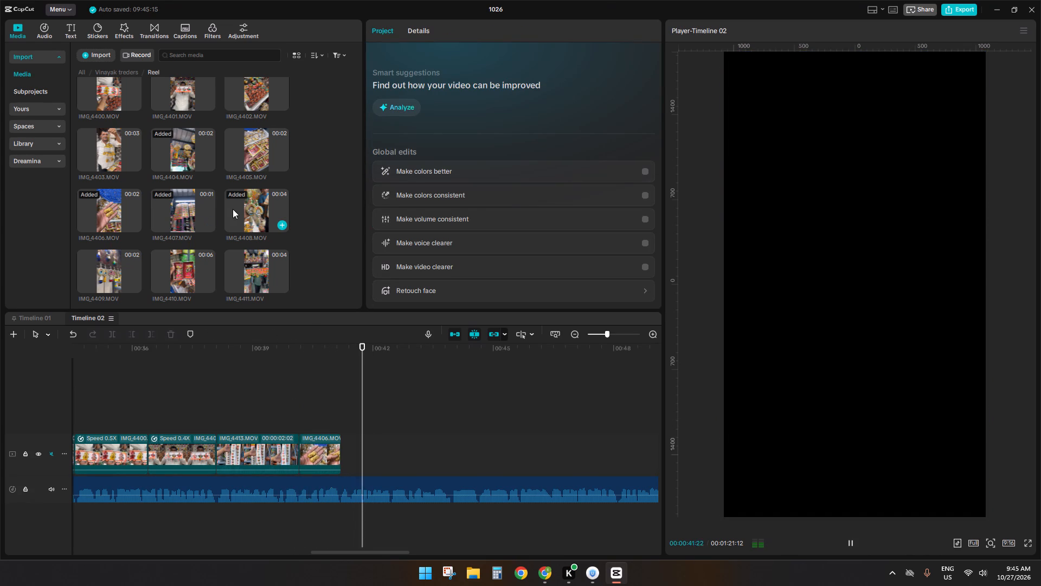
{"action": "key", "text": "space"}
Preview the library clips between IMG_4392 and IMG_4421 to look for a shot that suits this part of the voice-over.
{"action": "left_click", "coordinate": [256, 153]}
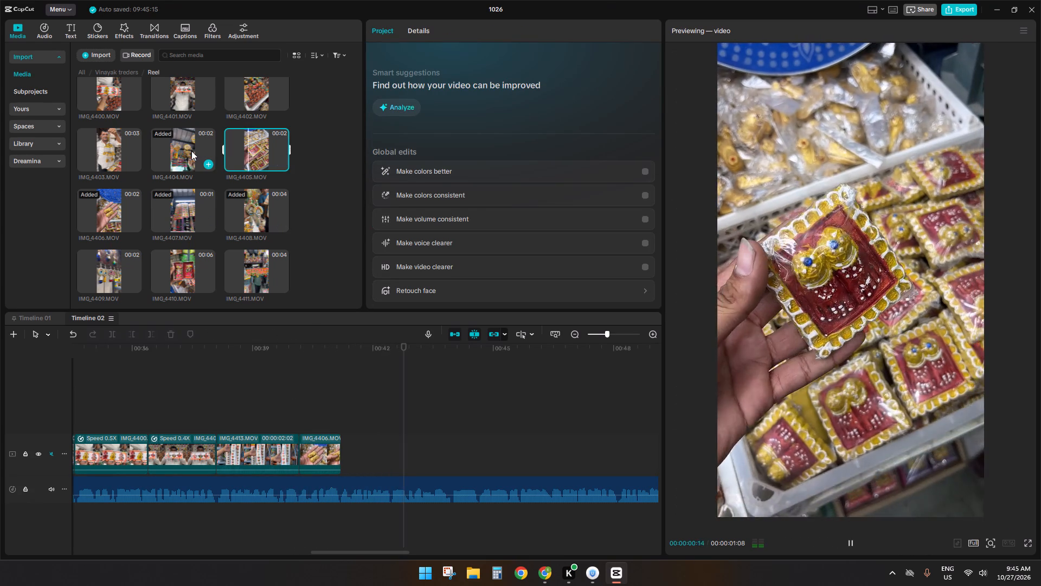
{"action": "scroll", "coordinate": [195, 156], "scroll_direction": "up", "scroll_amount": 3}
{"action": "left_click", "coordinate": [179, 181]}
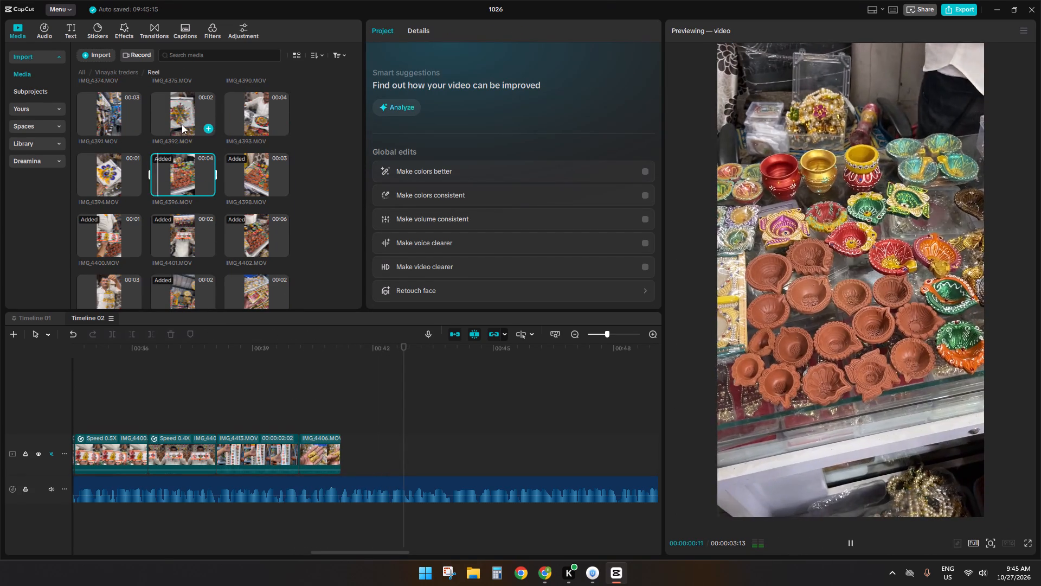
{"action": "left_click", "coordinate": [182, 124]}
{"action": "left_click", "coordinate": [261, 138]}
{"action": "left_click", "coordinate": [257, 171]}
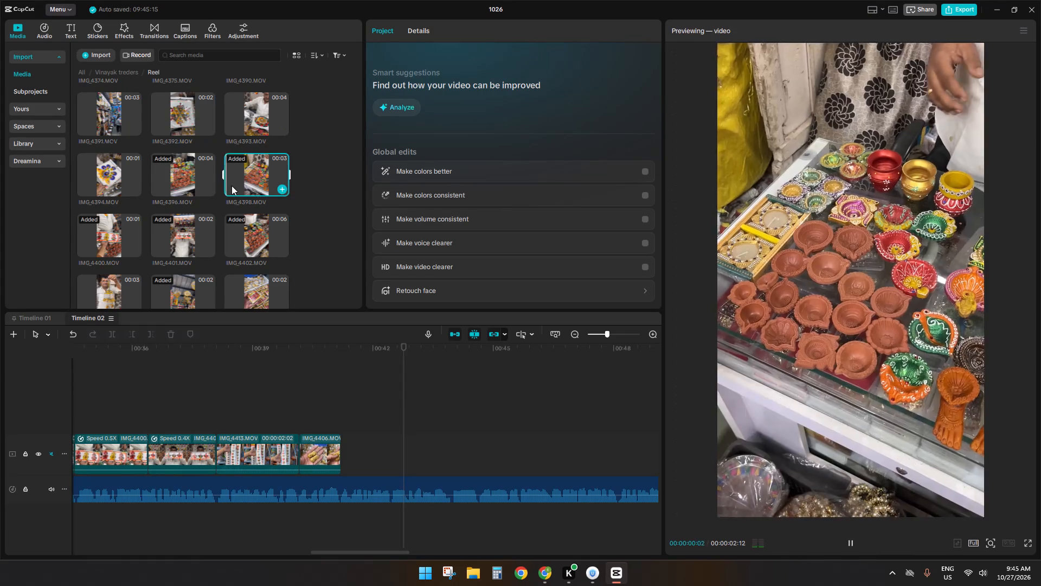
{"action": "scroll", "coordinate": [232, 186], "scroll_direction": "down", "scroll_amount": 5}
{"action": "left_click", "coordinate": [243, 235]}
{"action": "left_click", "coordinate": [269, 175]}
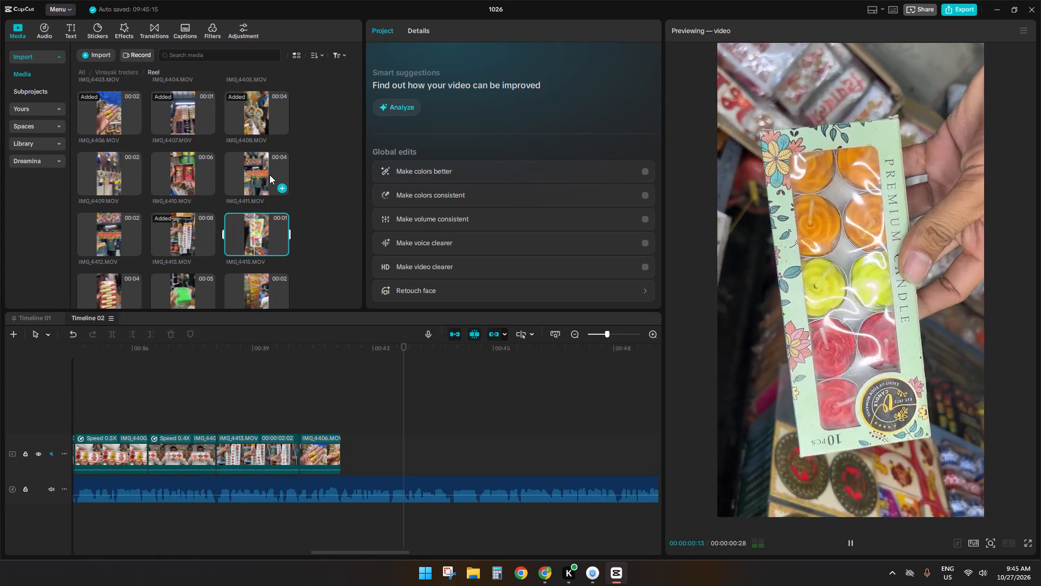
{"action": "left_click", "coordinate": [159, 177]}
{"action": "left_click", "coordinate": [121, 183]}
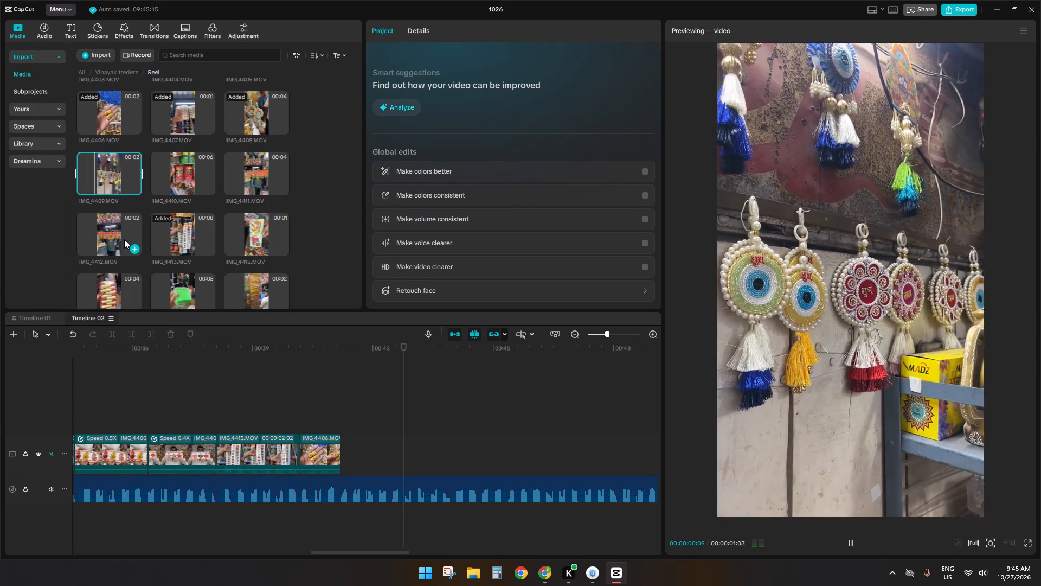
{"action": "left_click", "coordinate": [124, 239]}
{"action": "left_click", "coordinate": [177, 240]}
{"action": "scroll", "coordinate": [178, 240], "scroll_direction": "down", "scroll_amount": 2}
{"action": "left_click", "coordinate": [178, 240]}
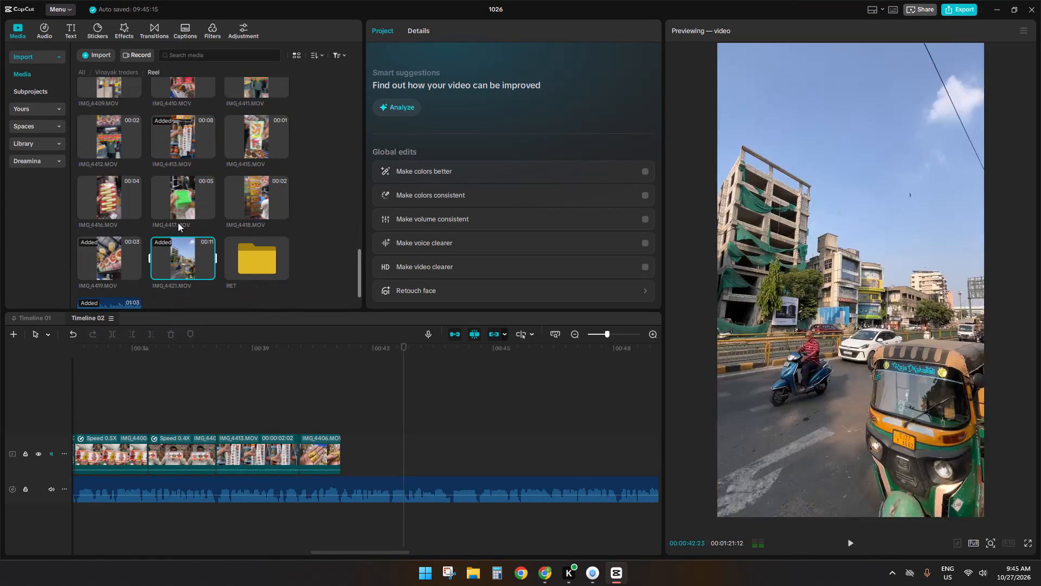
{"action": "left_click", "coordinate": [178, 201]}
{"action": "left_click", "coordinate": [127, 191]}
{"action": "left_click", "coordinate": [126, 233]}
Check the library clips between IMG_4362 and IMG_4373 and replace IMG_4406 on the timeline with IMG_4363, using the original video effect.
{"action": "scroll", "coordinate": [289, 258], "scroll_direction": "up", "scroll_amount": 2}
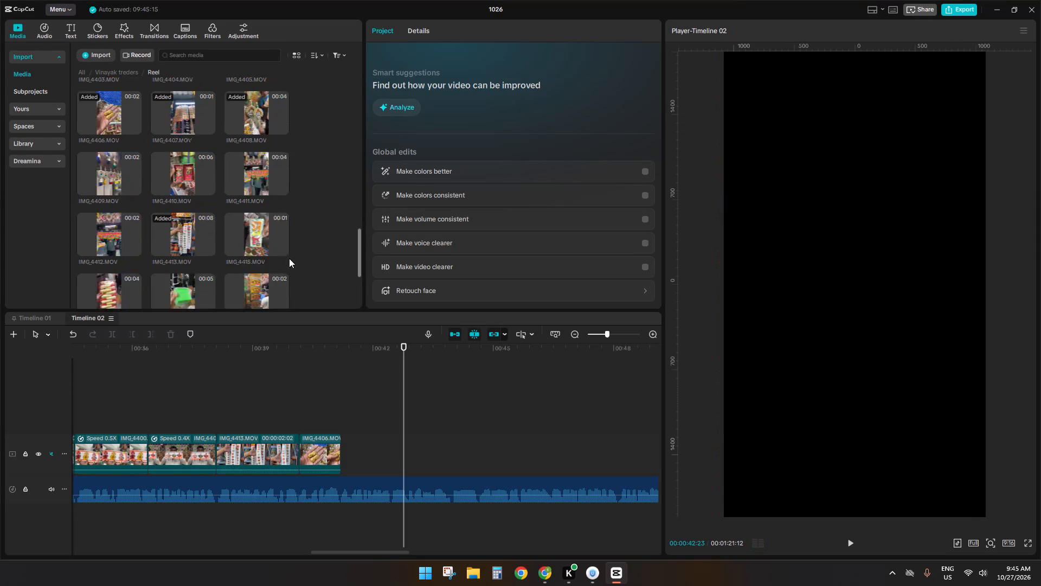
{"action": "scroll", "coordinate": [289, 258], "scroll_direction": "up", "scroll_amount": 9}
{"action": "left_click", "coordinate": [252, 178]}
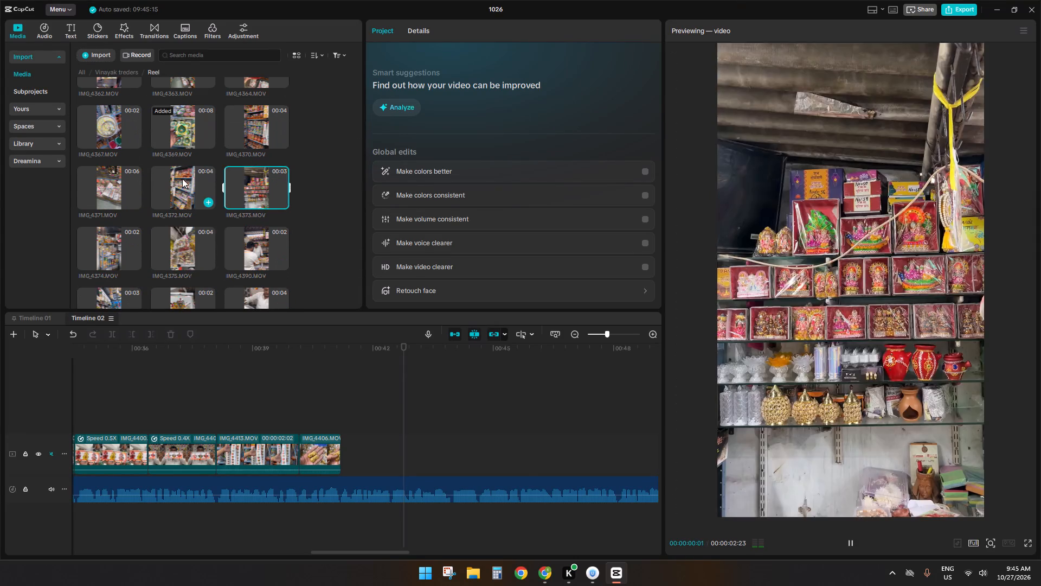
{"action": "left_click", "coordinate": [181, 179]}
{"action": "left_click", "coordinate": [177, 152]}
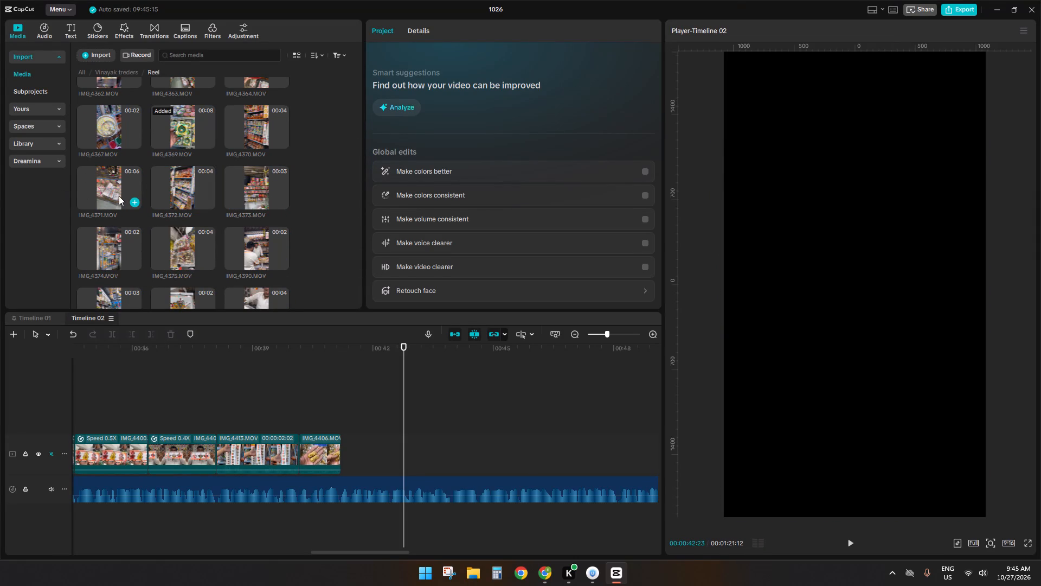
{"action": "left_click", "coordinate": [119, 196]}
{"action": "scroll", "coordinate": [122, 196], "scroll_direction": "up", "scroll_amount": 3}
{"action": "left_click", "coordinate": [110, 270]}
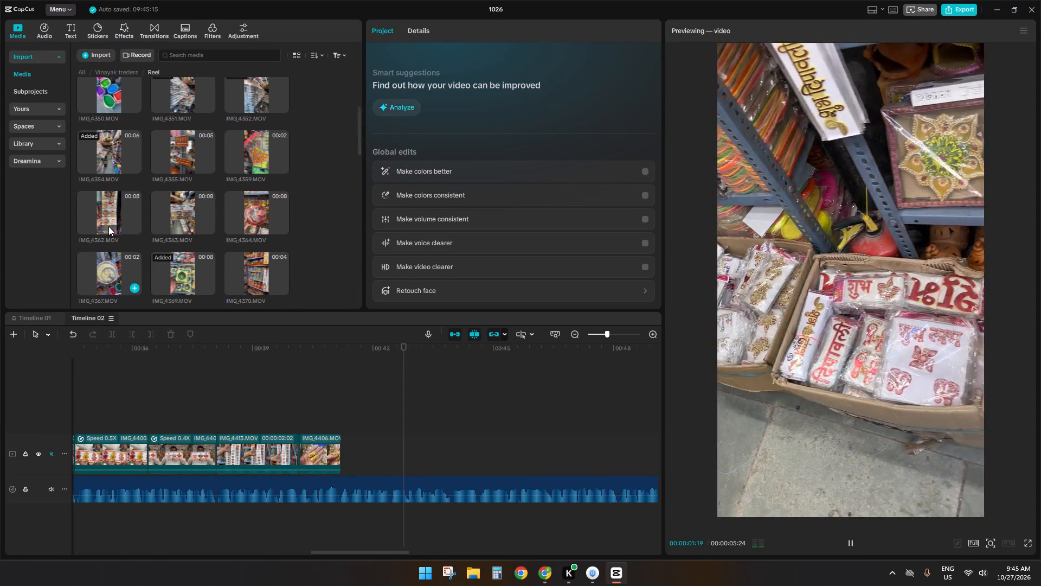
{"action": "left_click", "coordinate": [108, 215]}
{"action": "left_click", "coordinate": [171, 204]}
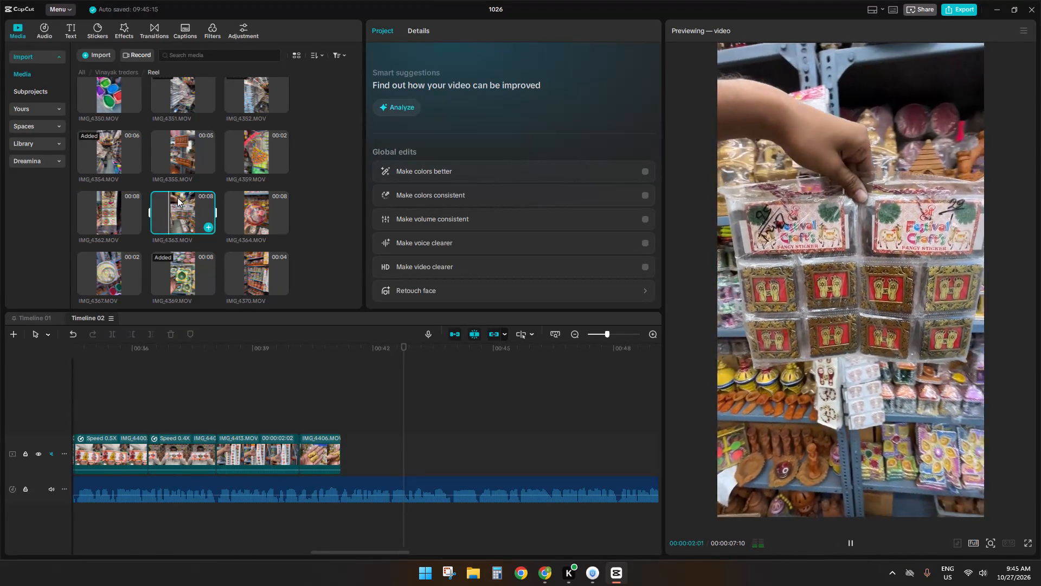
{"action": "left_click_drag", "start_coordinate": [177, 198], "coordinate": [315, 456]}
{"action": "left_click", "coordinate": [573, 396]}
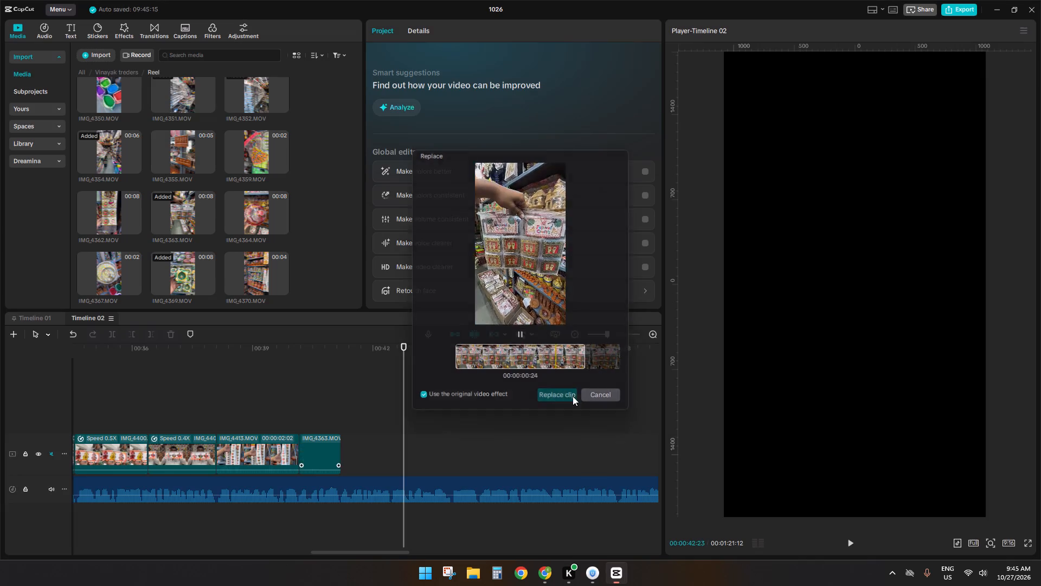
Preview the library clips between IMG_4338 and IMG_4363 to look for the shot that follows IMG_4363.
{"action": "left_click", "coordinate": [258, 157]}
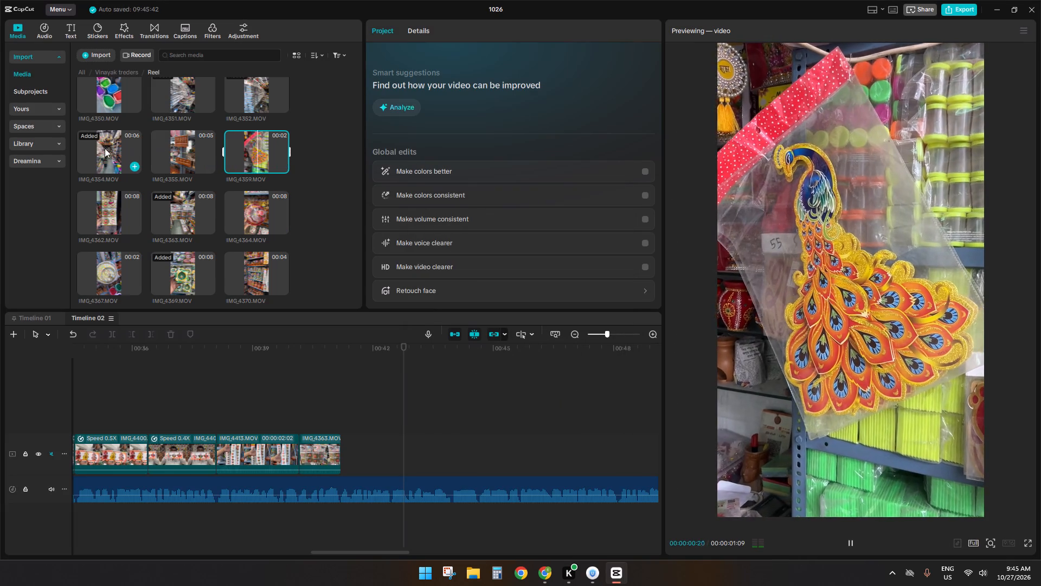
{"action": "left_click", "coordinate": [96, 146]}
{"action": "left_click", "coordinate": [103, 214]}
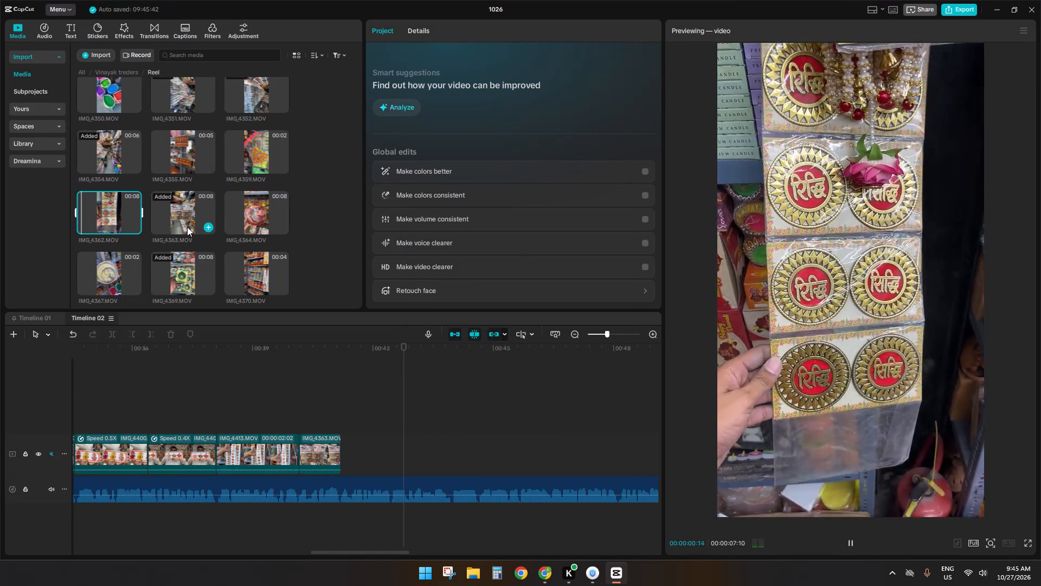
{"action": "left_click", "coordinate": [183, 225]}
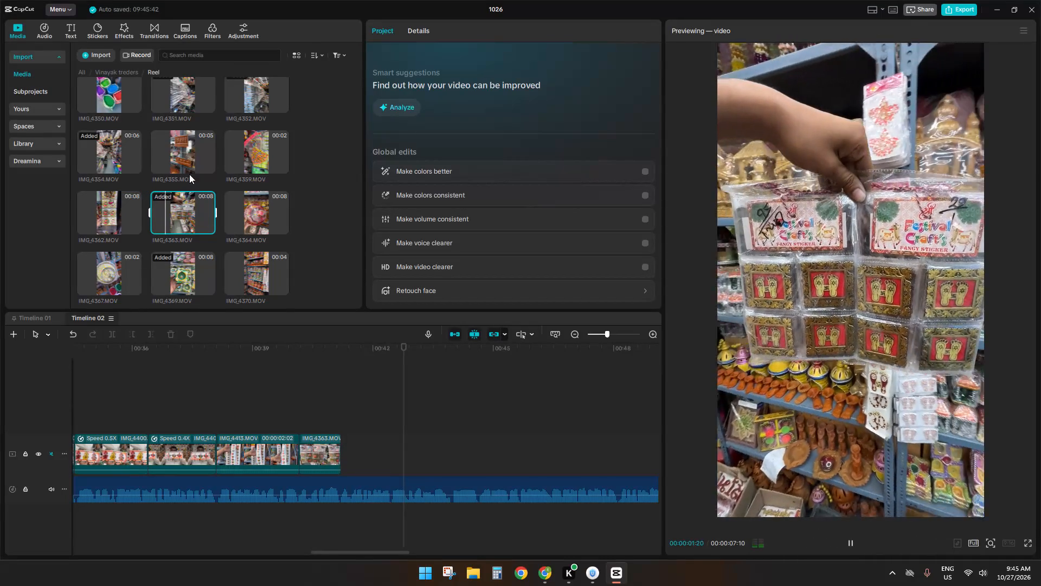
{"action": "scroll", "coordinate": [240, 227], "scroll_direction": "up", "scroll_amount": 2}
{"action": "left_click", "coordinate": [249, 198]}
{"action": "left_click", "coordinate": [253, 244]}
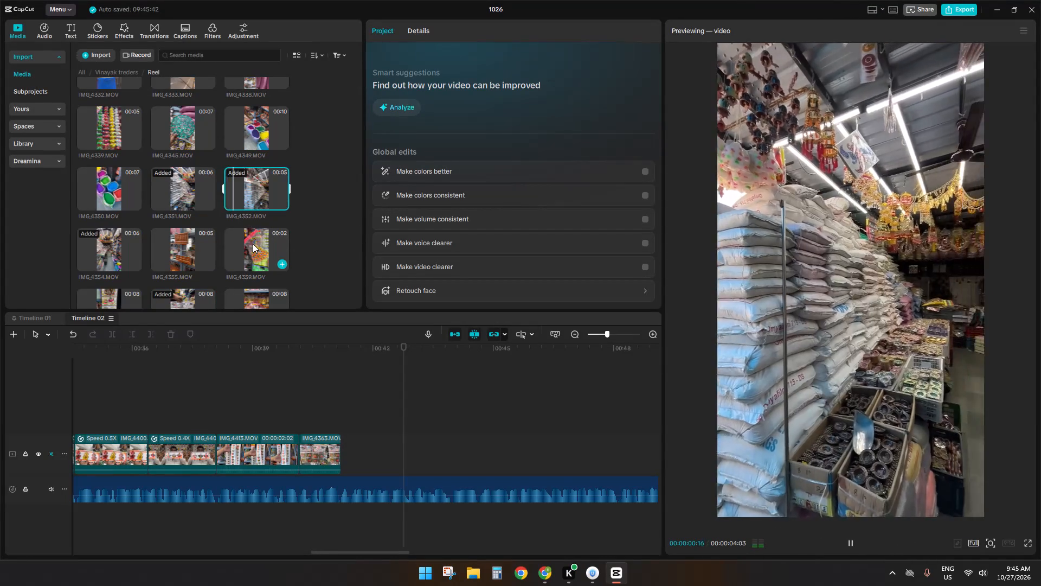
{"action": "left_click", "coordinate": [185, 244]}
{"action": "left_click", "coordinate": [172, 180]}
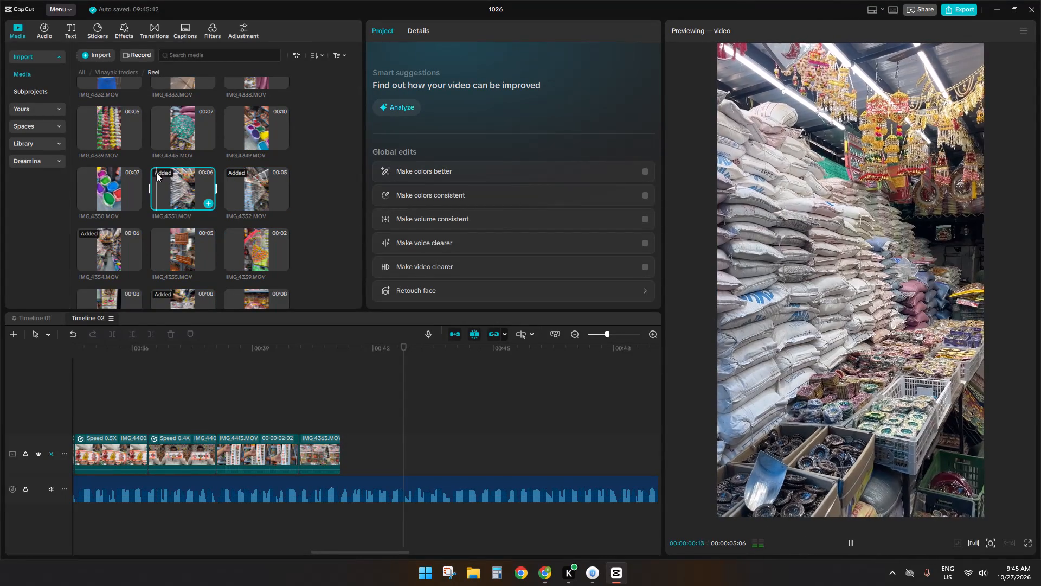
{"action": "left_click", "coordinate": [165, 245]}
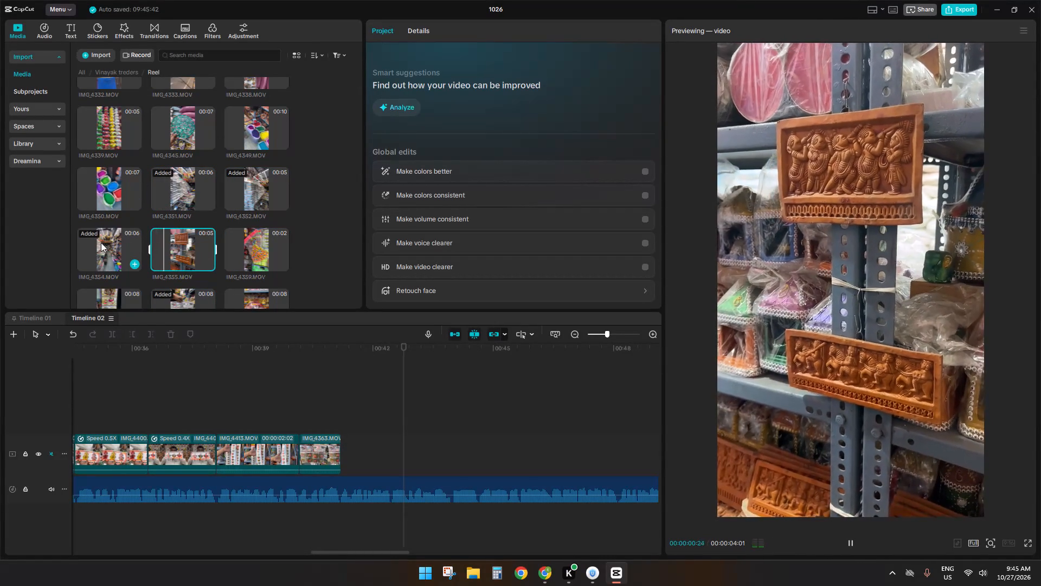
{"action": "left_click", "coordinate": [101, 243]}
{"action": "left_click", "coordinate": [111, 201]}
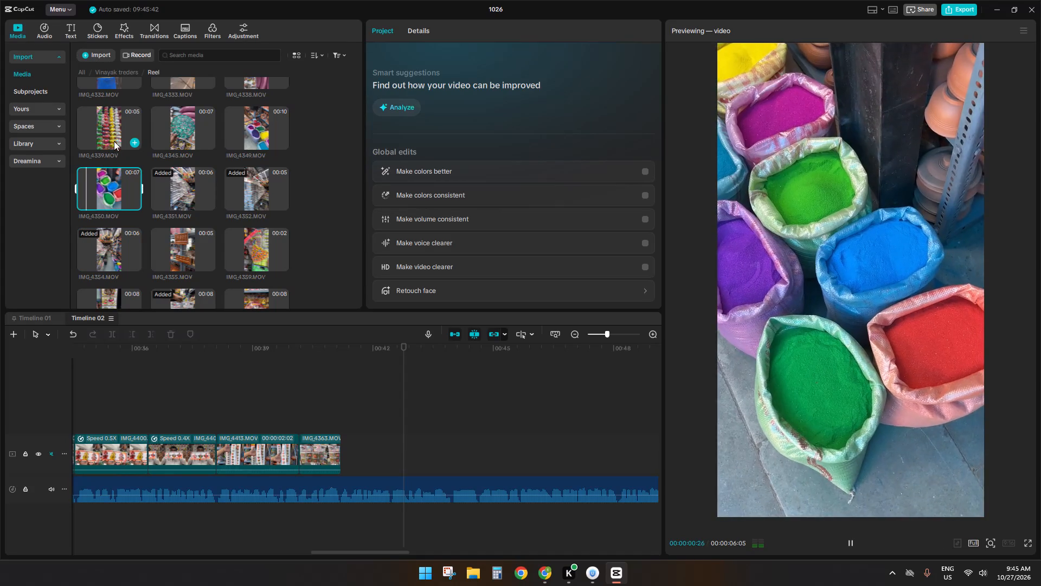
{"action": "left_click", "coordinate": [114, 141]}
{"action": "left_click", "coordinate": [169, 140]}
{"action": "left_click", "coordinate": [214, 135]}
{"action": "left_click", "coordinate": [249, 139]}
{"action": "scroll", "coordinate": [251, 216], "scroll_direction": "up", "scroll_amount": 4}
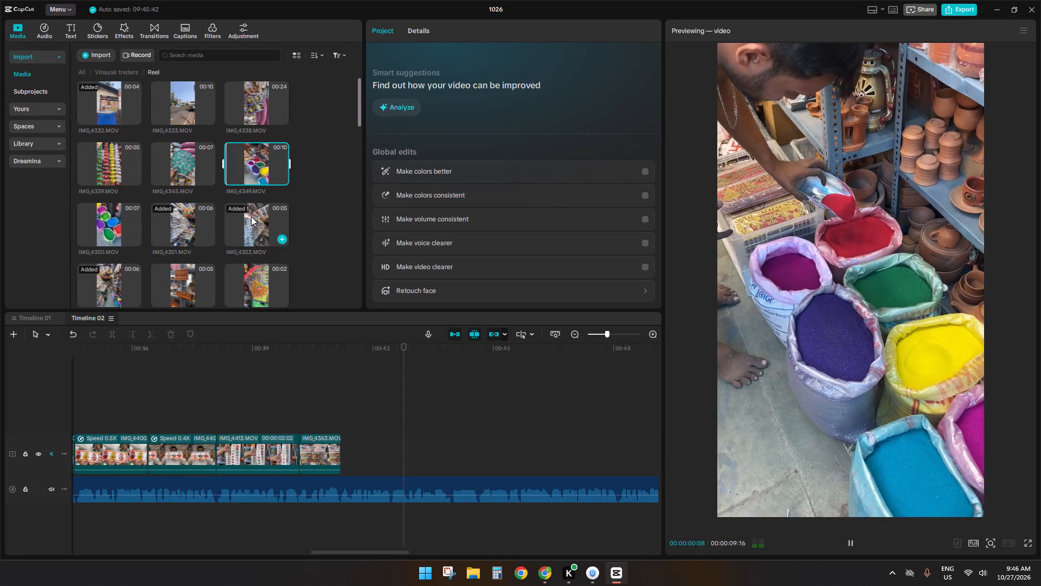
{"action": "left_click", "coordinate": [247, 108]}
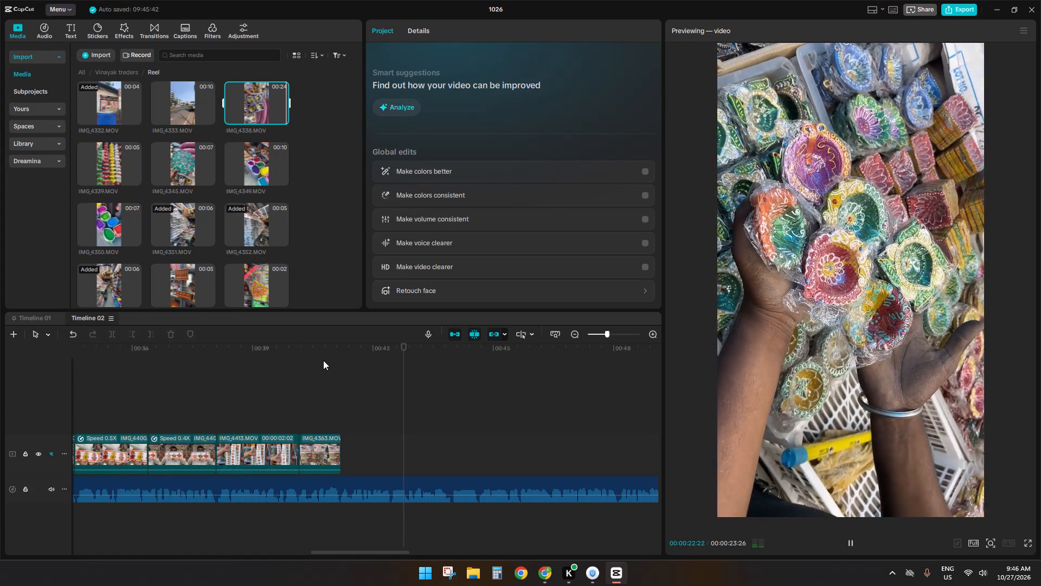
Play IMG_4363 against the voice-over on the timeline and put the playhead back at the clip's end.
{"action": "key", "text": "space"}
{"action": "left_click", "coordinate": [300, 412]}
{"action": "key", "text": "space"}
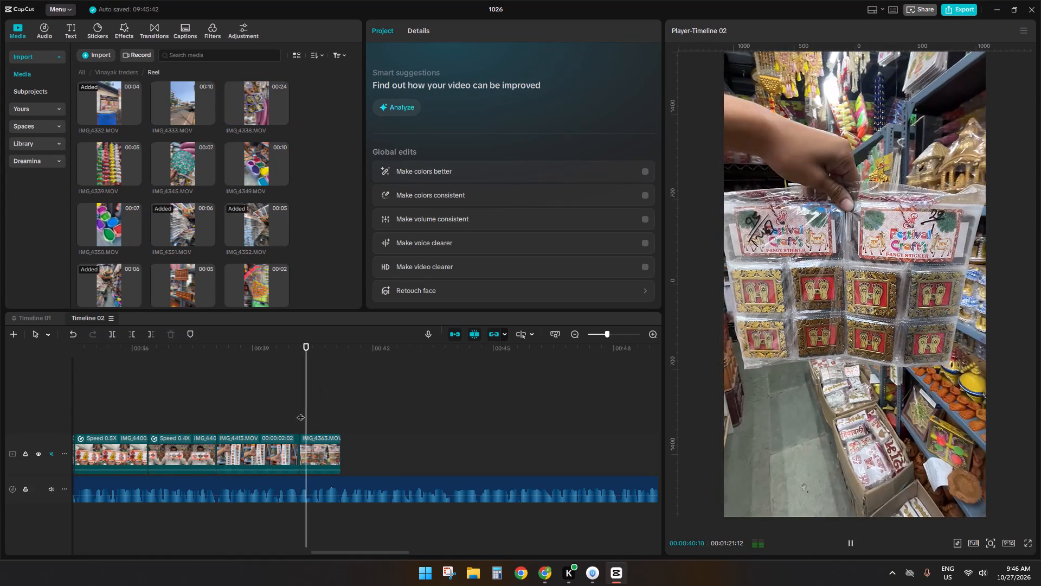
{"action": "key", "text": "space"}
{"action": "key", "text": "space"}
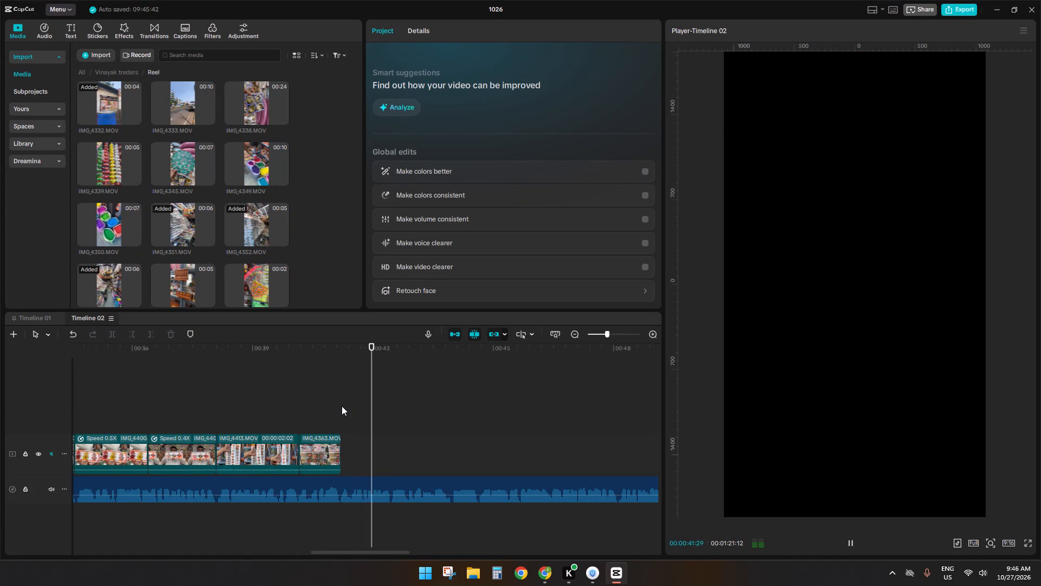
{"action": "left_click", "coordinate": [342, 406]}
Preview IMG_4339 and the library clips between IMG_4362 and IMG_4373, and place IMG_4373 directly after IMG_4363.
{"action": "left_click", "coordinate": [118, 170]}
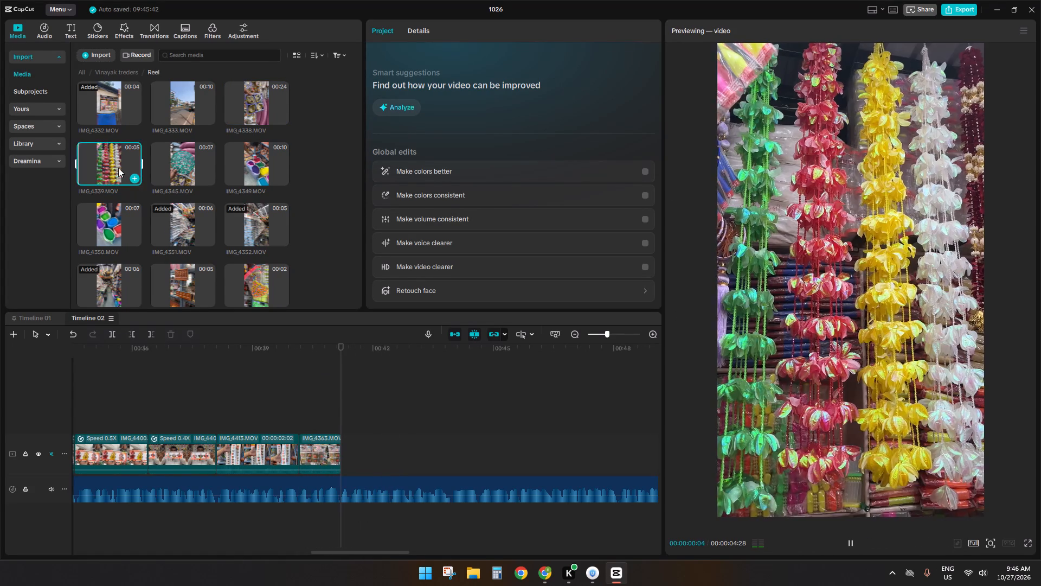
{"action": "scroll", "coordinate": [118, 168], "scroll_direction": "down", "scroll_amount": 4}
{"action": "left_click", "coordinate": [116, 146]}
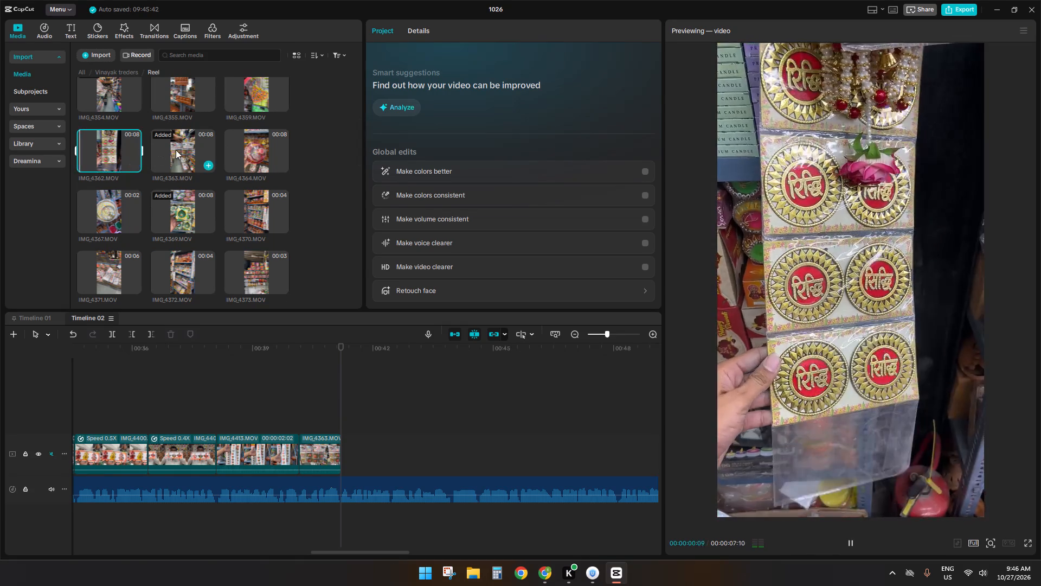
{"action": "left_click", "coordinate": [176, 150]}
{"action": "left_click", "coordinate": [252, 156]}
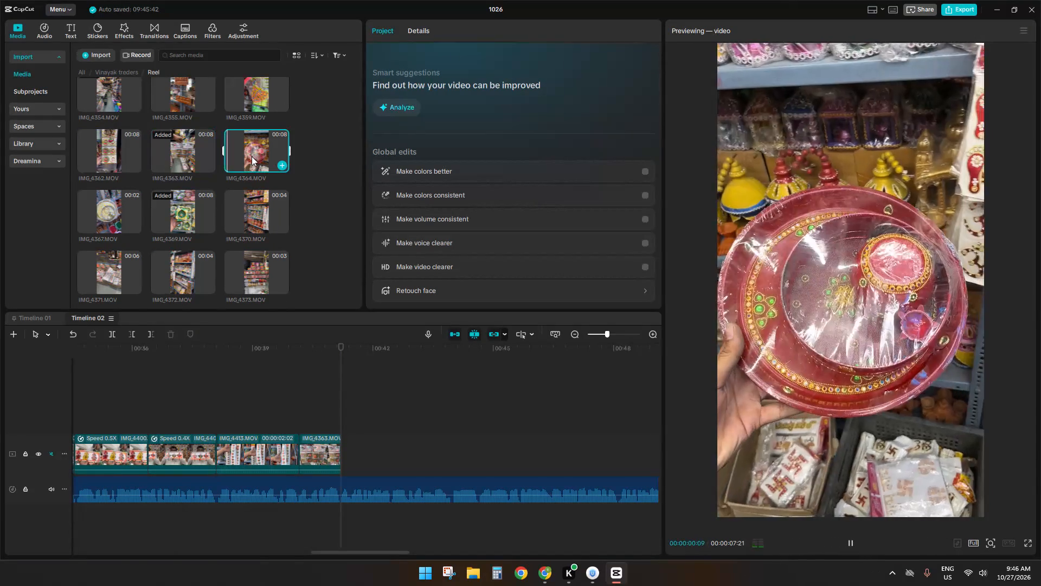
{"action": "scroll", "coordinate": [252, 156], "scroll_direction": "down", "scroll_amount": 1}
{"action": "left_click", "coordinate": [252, 156]}
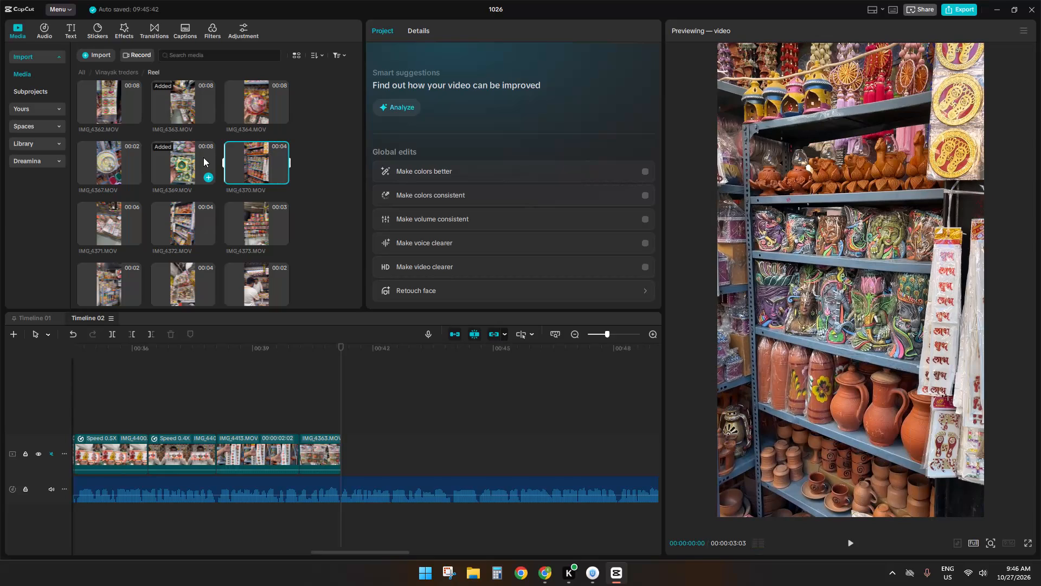
{"action": "left_click", "coordinate": [253, 207]}
{"action": "left_click", "coordinate": [190, 212]}
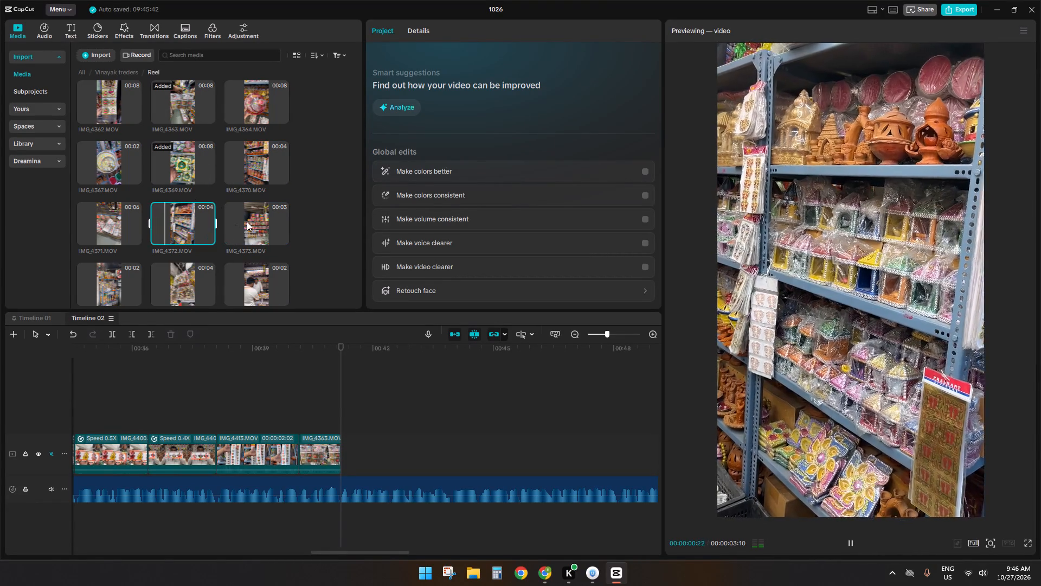
{"action": "left_click", "coordinate": [248, 222]}
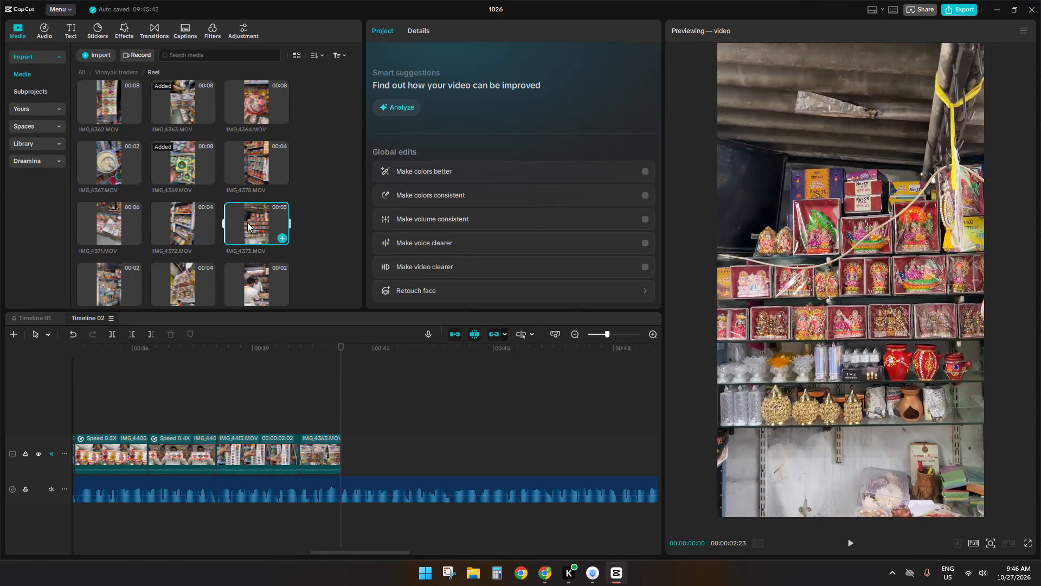
{"action": "left_click_drag", "start_coordinate": [247, 222], "coordinate": [343, 460]}
Play IMG_4373 against the voice-over, split it at 00:00:42:26, delete the part after the cut and return the playhead to its end.
{"action": "key", "text": "space"}
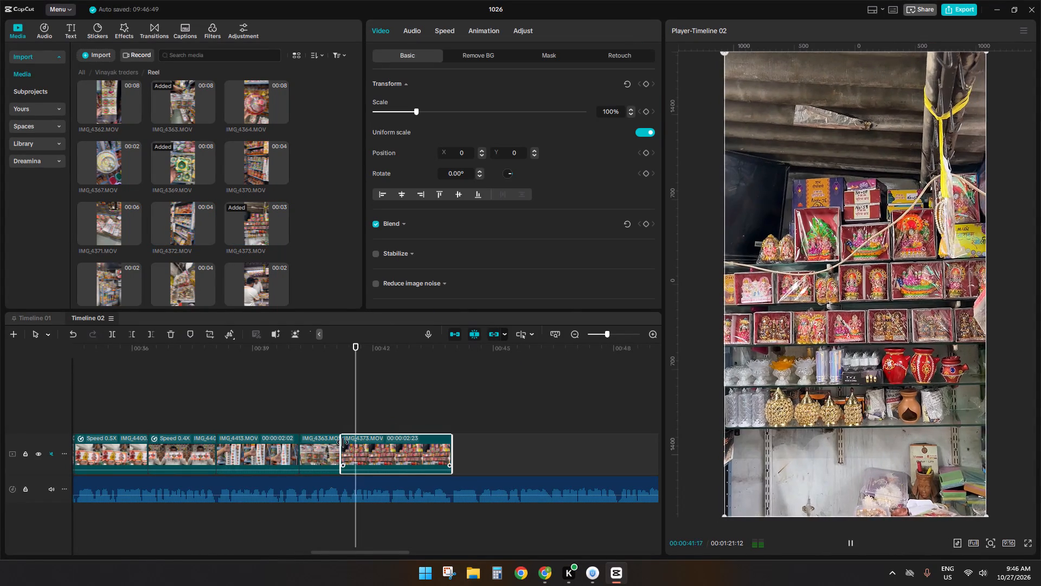
{"action": "key", "text": "space"}
{"action": "type", "text": "sd"}
{"action": "key", "text": "space"}
{"action": "left_click", "coordinate": [406, 421]}
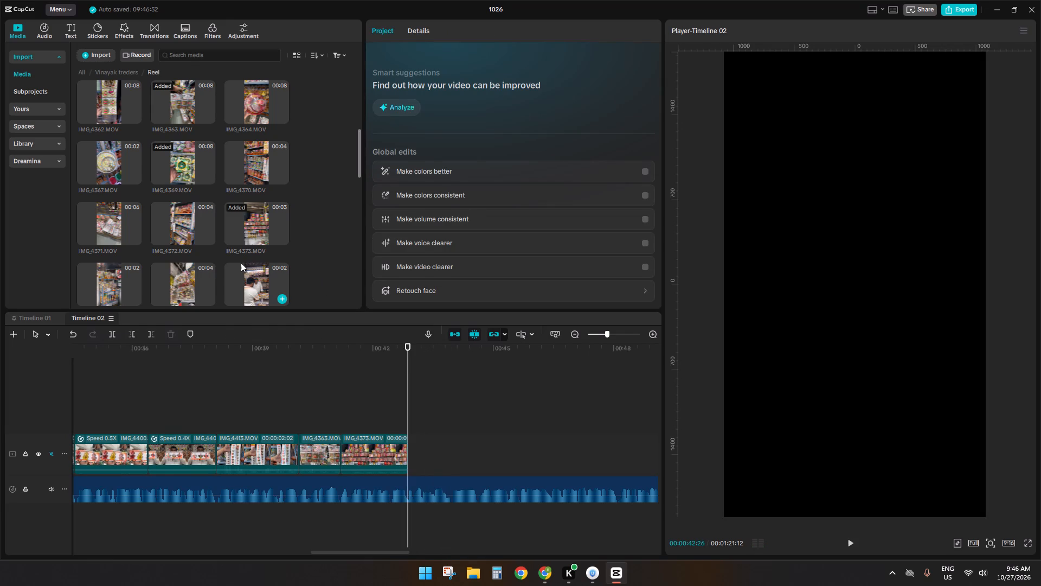
Preview more library clips, including IMG_4375 and IMG_4393, and place IMG_4408 directly after IMG_4373.
{"action": "scroll", "coordinate": [240, 263], "scroll_direction": "down", "scroll_amount": 3}
{"action": "left_click", "coordinate": [250, 246]}
{"action": "left_click", "coordinate": [252, 203]}
{"action": "scroll", "coordinate": [255, 203], "scroll_direction": "up", "scroll_amount": 1}
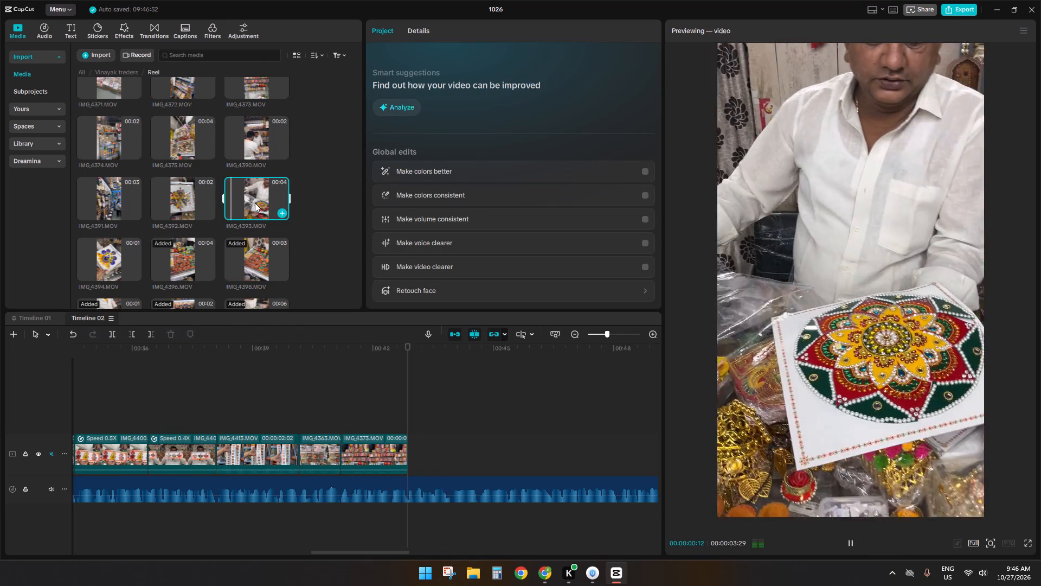
{"action": "scroll", "coordinate": [255, 203], "scroll_direction": "up", "scroll_amount": 1}
{"action": "left_click", "coordinate": [256, 198]}
{"action": "left_click", "coordinate": [257, 226]}
{"action": "left_click", "coordinate": [172, 239]}
{"action": "scroll", "coordinate": [172, 239], "scroll_direction": "down", "scroll_amount": 2}
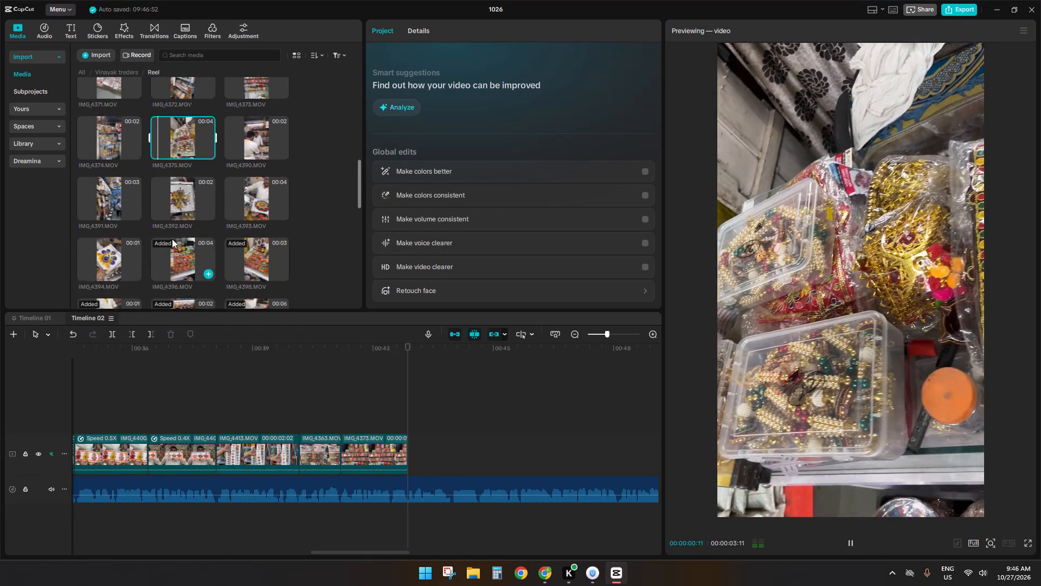
{"action": "scroll", "coordinate": [172, 239], "scroll_direction": "down", "scroll_amount": 7}
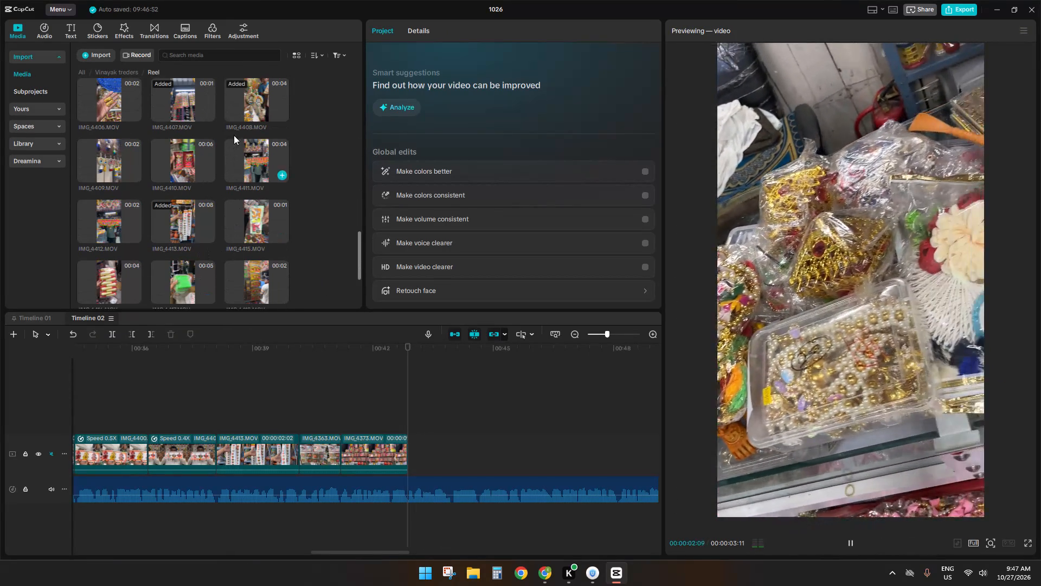
{"action": "left_click", "coordinate": [247, 112]}
{"action": "left_click_drag", "start_coordinate": [248, 103], "coordinate": [432, 456]}
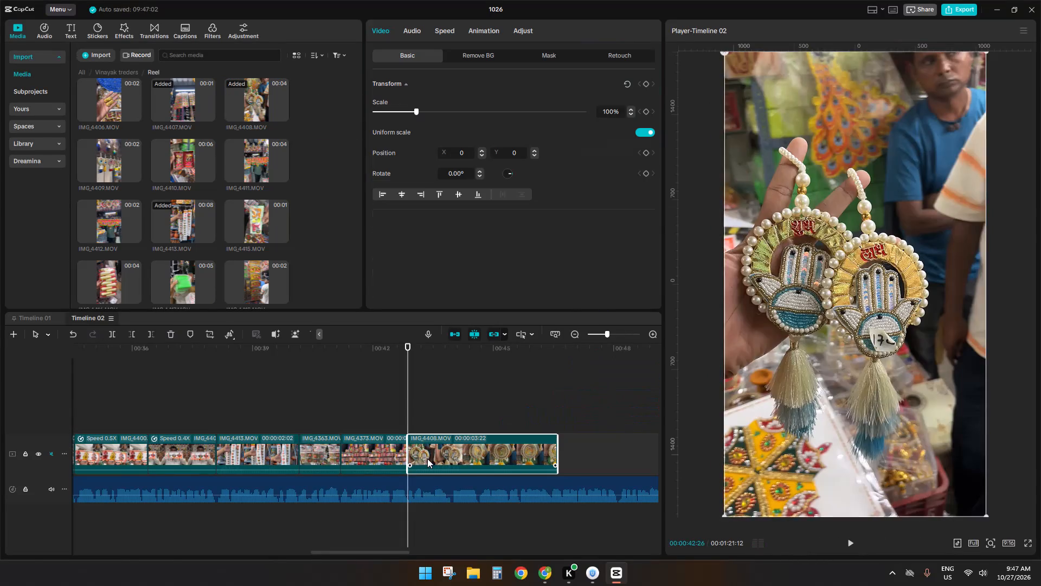
Play IMG_4408 against the voice-over, split it at 00:00:43:28, delete the part after the cut and return the playhead to its end.
{"action": "key", "text": "space"}
{"action": "key", "text": "space"}
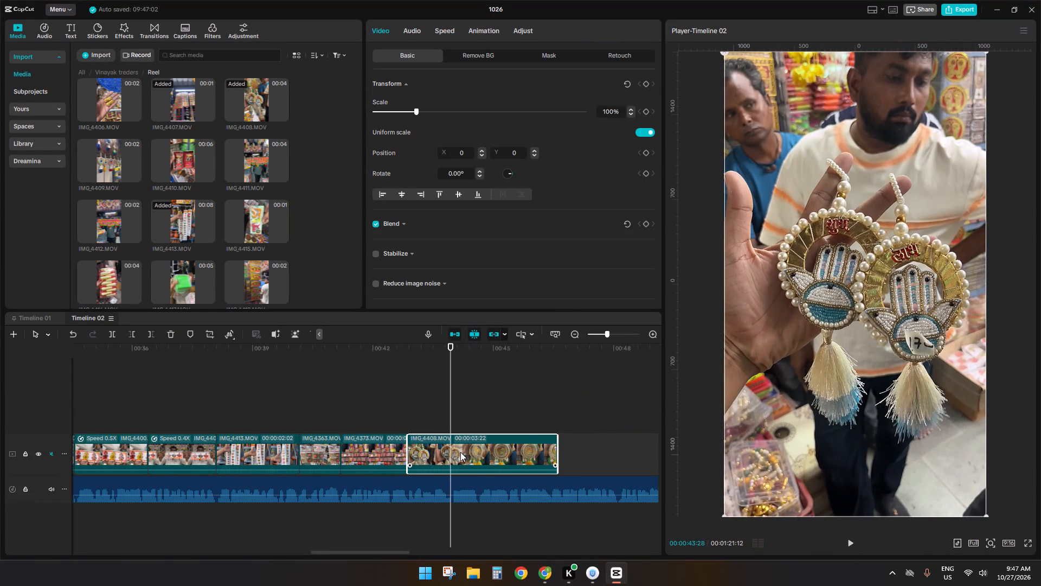
{"action": "type", "text": "sd"}
{"action": "key", "text": "space"}
{"action": "key", "text": "v"}
{"action": "left_click", "coordinate": [450, 417]}
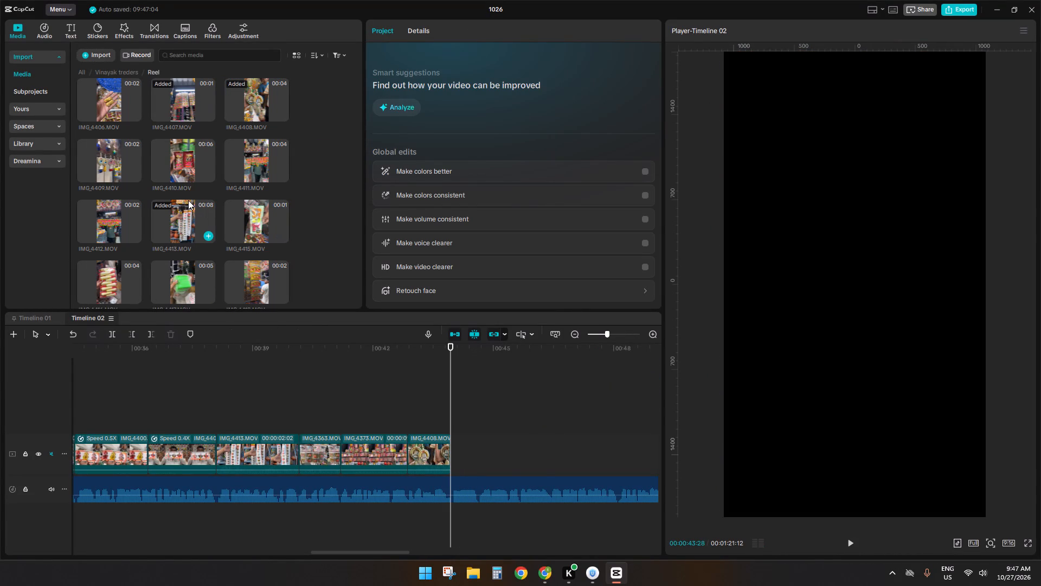
Look through the media library for the next product shot and place IMG_4412 on the main track directly after IMG_4408.
{"action": "scroll", "coordinate": [188, 200], "scroll_direction": "up", "scroll_amount": 12}
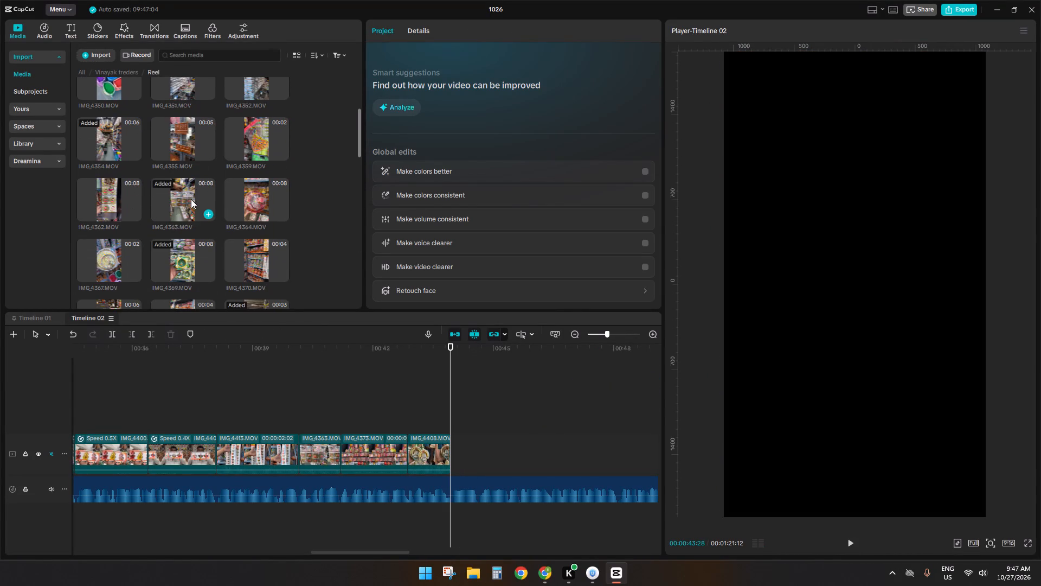
{"action": "scroll", "coordinate": [191, 199], "scroll_direction": "up", "scroll_amount": 7}
{"action": "scroll", "coordinate": [191, 199], "scroll_direction": "down", "scroll_amount": 11}
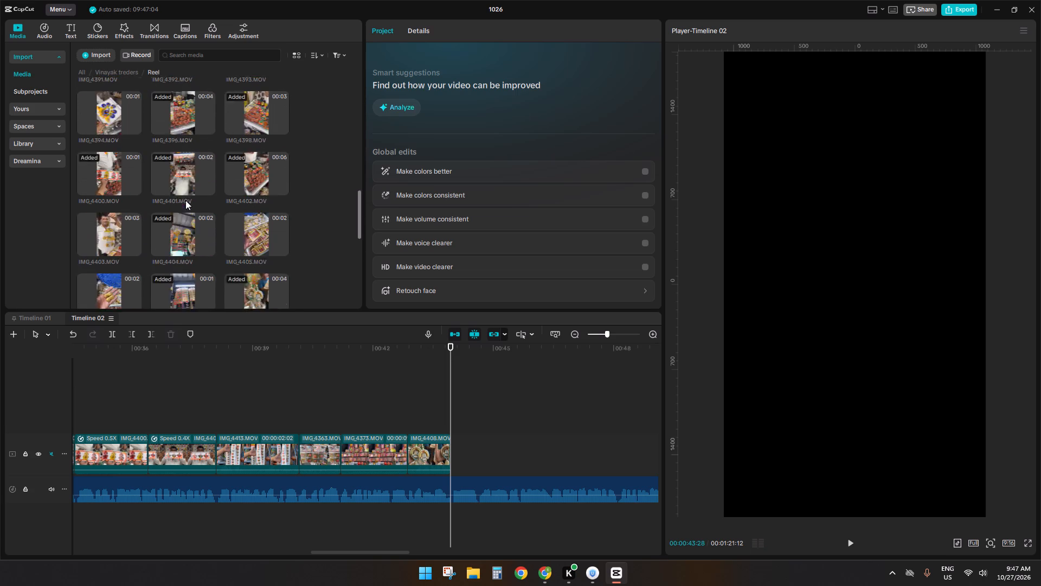
{"action": "scroll", "coordinate": [185, 200], "scroll_direction": "down", "scroll_amount": 9}
{"action": "scroll", "coordinate": [185, 200], "scroll_direction": "up", "scroll_amount": 3}
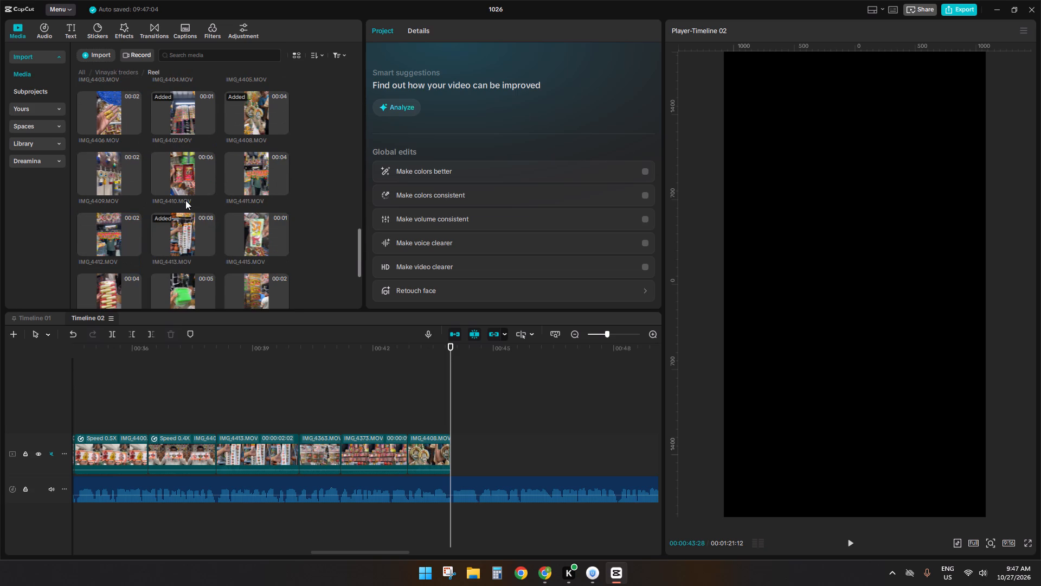
{"action": "left_click_drag", "start_coordinate": [111, 238], "coordinate": [467, 423]}
{"action": "left_click_drag", "start_coordinate": [485, 422], "coordinate": [486, 426]}
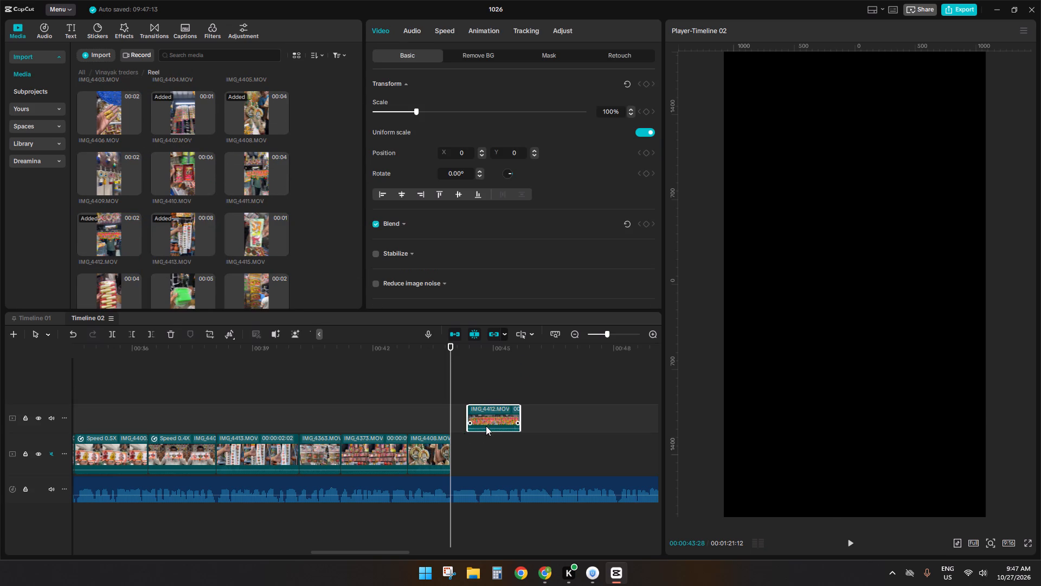
{"action": "left_click_drag", "start_coordinate": [486, 426], "coordinate": [481, 444]}
Play IMG_4412 against the voice-over, split it at 00:00:44:19, delete the part after the cut and return the playhead to its end.
{"action": "key", "text": "space"}
{"action": "key", "text": "space"}
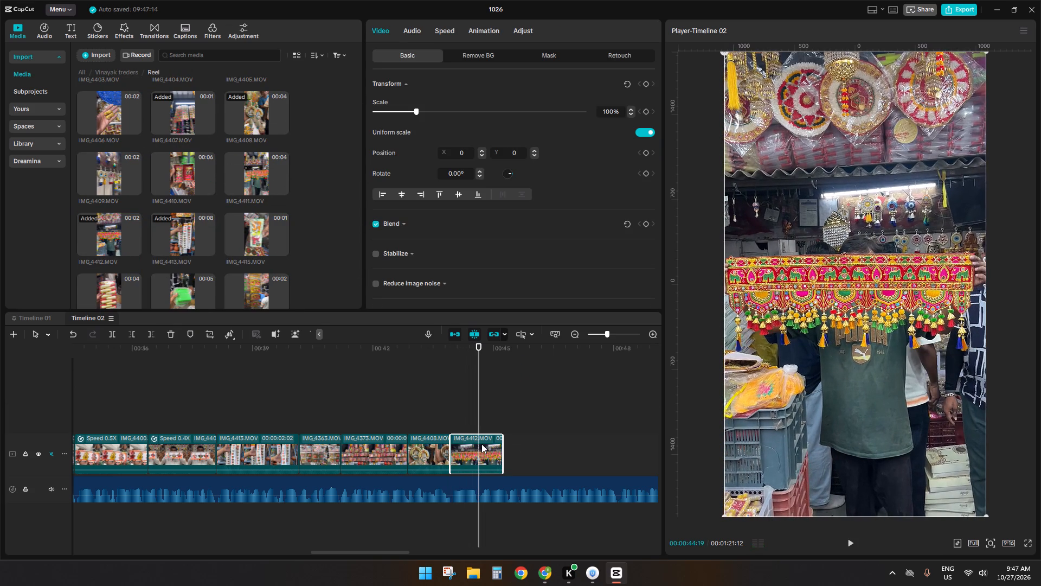
{"action": "type", "text": "sd"}
{"action": "key", "text": "space"}
{"action": "left_click", "coordinate": [479, 418]}
Preview IMG_4413 in the library and place IMG_4339 directly after IMG_4412 on the main track.
{"action": "left_click", "coordinate": [229, 227]}
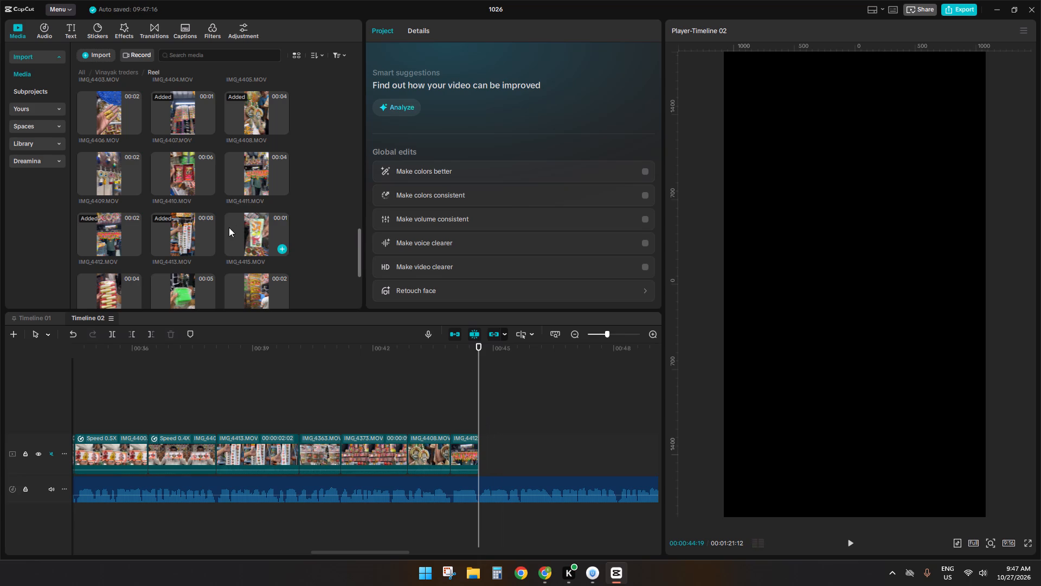
{"action": "left_click", "coordinate": [192, 227]}
{"action": "scroll", "coordinate": [183, 245], "scroll_direction": "up", "scroll_amount": 14}
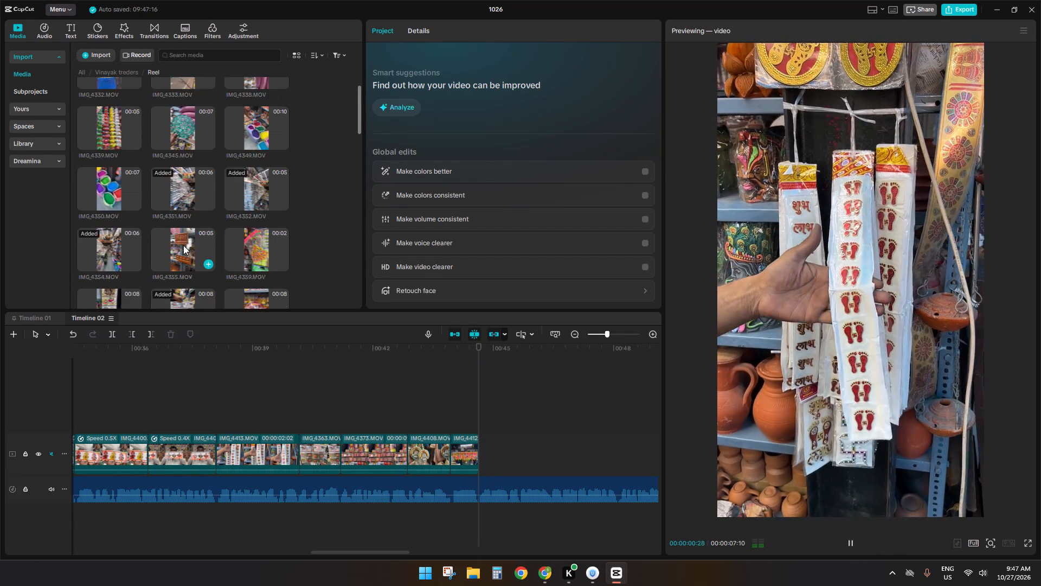
{"action": "scroll", "coordinate": [183, 245], "scroll_direction": "up", "scroll_amount": 4}
{"action": "left_click_drag", "start_coordinate": [108, 165], "coordinate": [487, 441]}
Play IMG_4339 against the voice-over, split it at 00:00:45:19 and delete the part after the cut.
{"action": "key", "text": "space"}
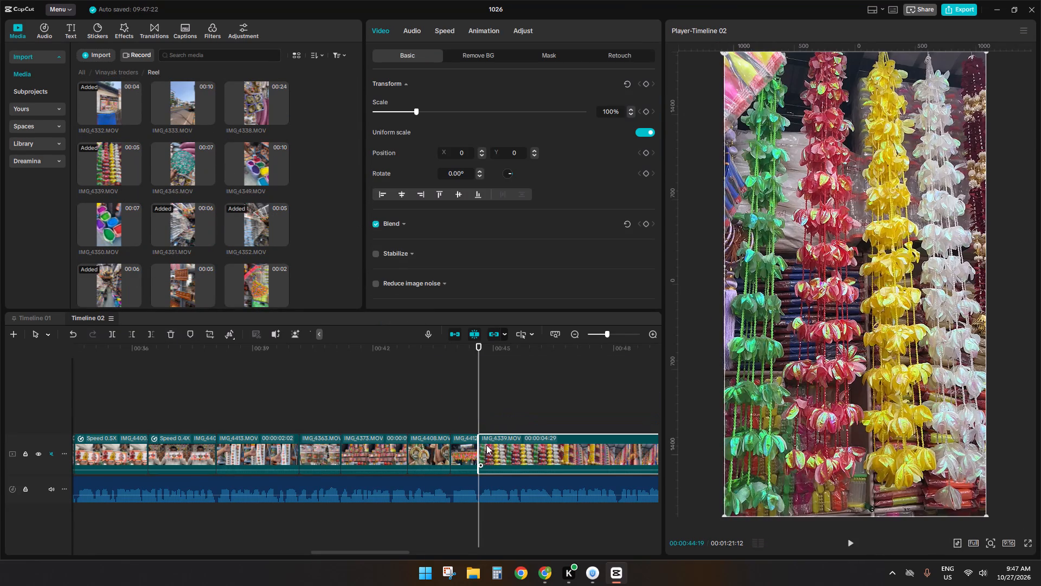
{"action": "key", "text": "space"}
{"action": "key", "text": "space"}
{"action": "key", "text": "space"}
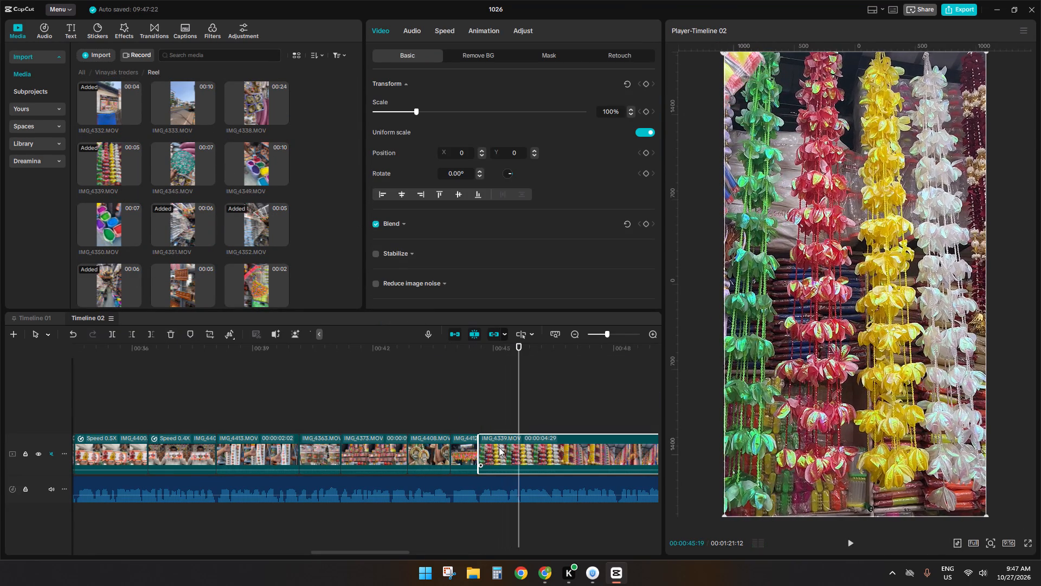
{"action": "type", "text": "sd"}
{"action": "key", "text": "space"}
{"action": "key", "text": "space"}
Preview library clips including IMG_4349 and IMG_4394, and place IMG_4403 directly after IMG_4339.
{"action": "left_click", "coordinate": [260, 164]}
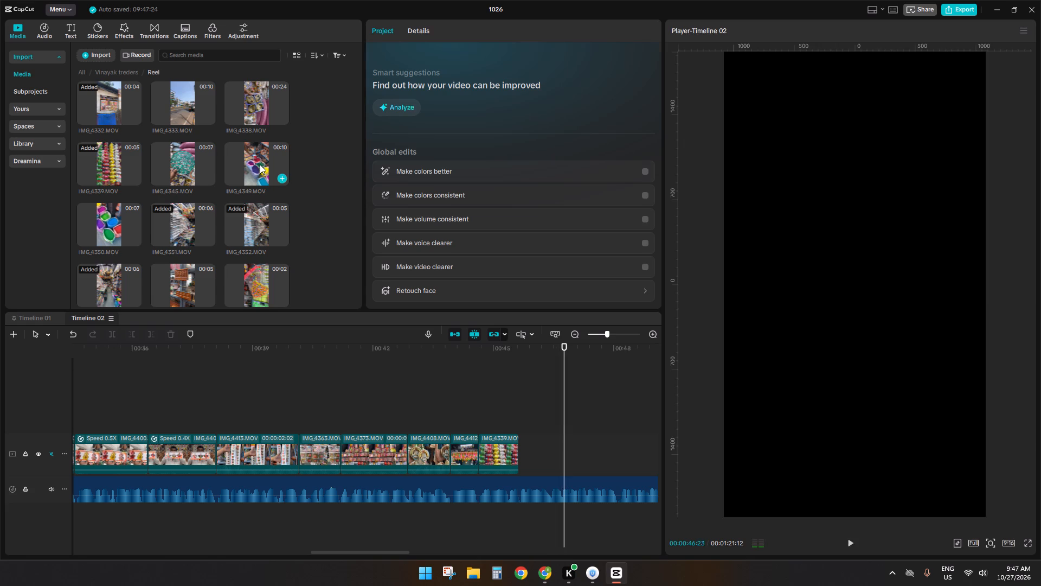
{"action": "scroll", "coordinate": [188, 253], "scroll_direction": "down", "scroll_amount": 5}
{"action": "left_click", "coordinate": [102, 220]}
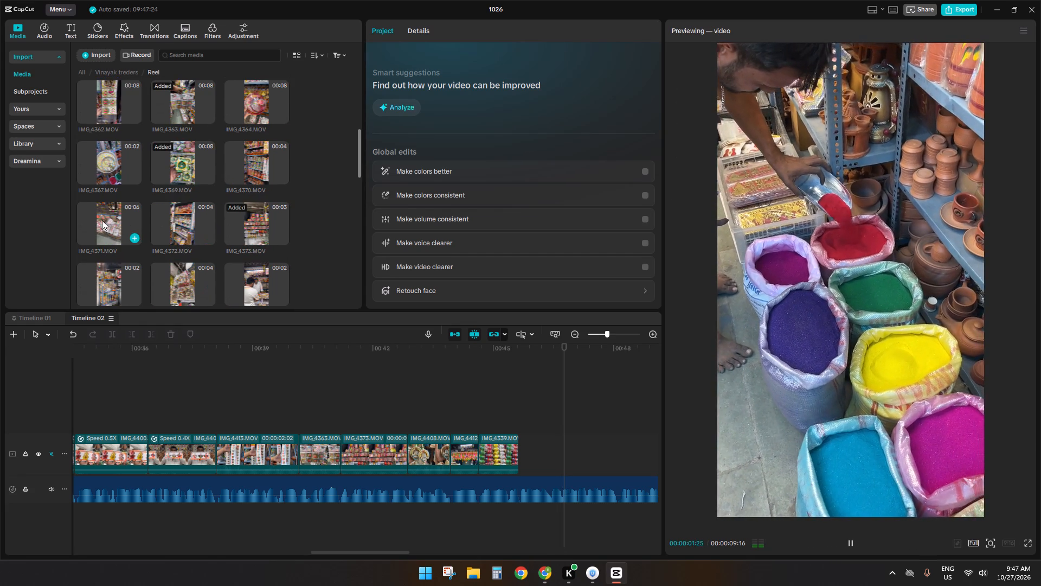
{"action": "scroll", "coordinate": [163, 244], "scroll_direction": "down", "scroll_amount": 3}
{"action": "left_click", "coordinate": [125, 245]}
{"action": "scroll", "coordinate": [125, 245], "scroll_direction": "down", "scroll_amount": 3}
{"action": "left_click", "coordinate": [130, 232]}
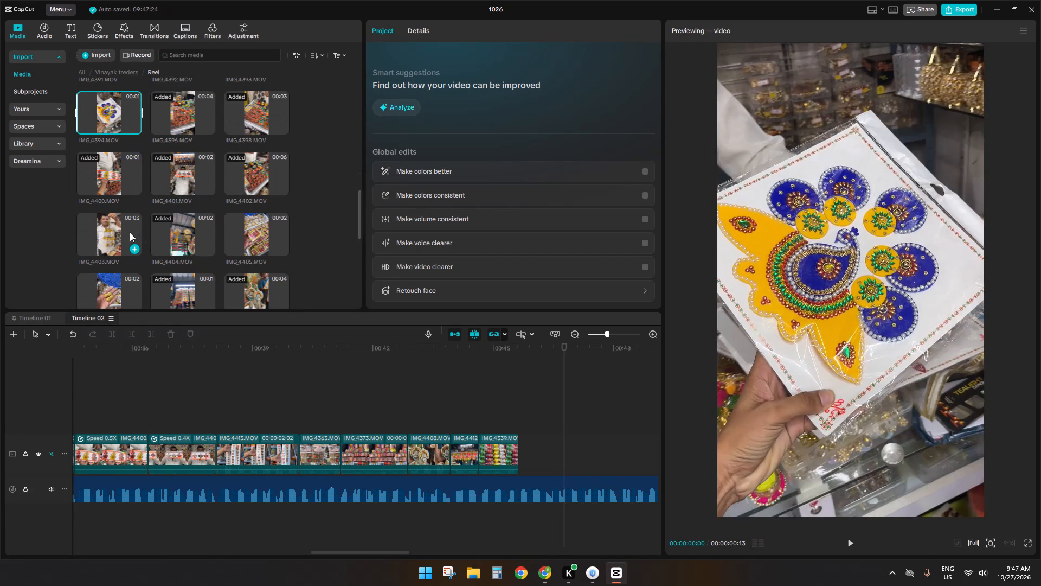
{"action": "left_click", "coordinate": [169, 230]}
{"action": "left_click", "coordinate": [134, 231]}
{"action": "left_click_drag", "start_coordinate": [123, 231], "coordinate": [489, 373]}
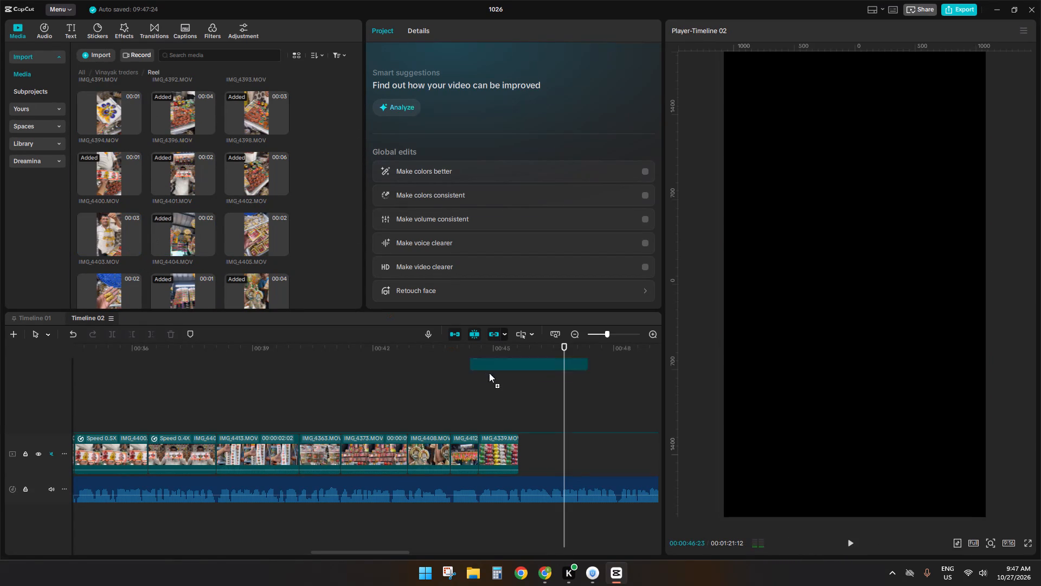
{"action": "left_click_drag", "start_coordinate": [489, 373], "coordinate": [524, 437]}
Play IMG_4403 against the voice-over and split it at 00:00:46:20.
{"action": "left_click", "coordinate": [496, 399]}
{"action": "key", "text": "space"}
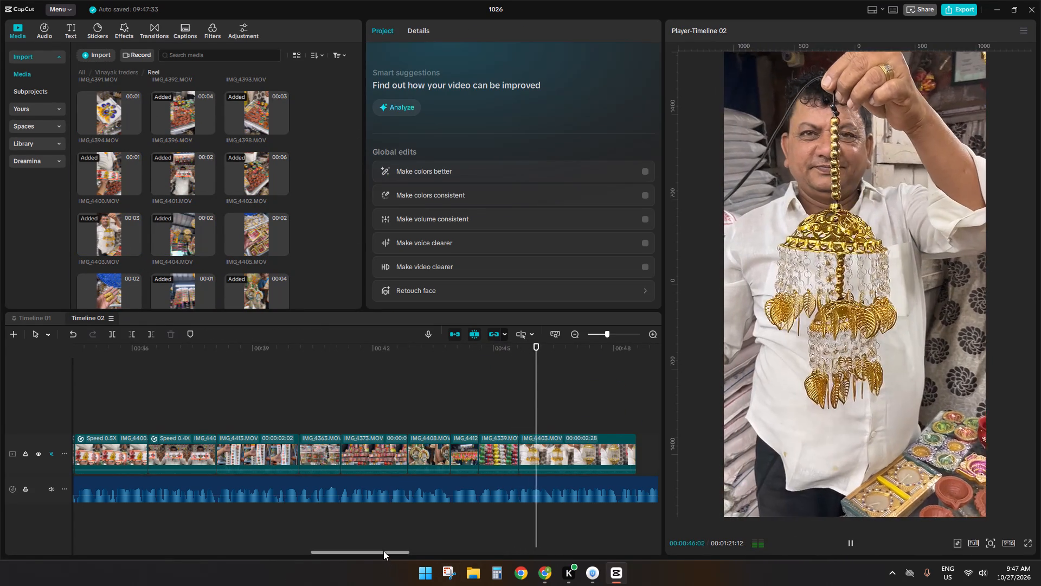
{"action": "left_click_drag", "start_coordinate": [383, 551], "coordinate": [426, 550]}
{"action": "key", "text": "space"}
{"action": "key", "text": "s"}
{"action": "key", "text": "d"}
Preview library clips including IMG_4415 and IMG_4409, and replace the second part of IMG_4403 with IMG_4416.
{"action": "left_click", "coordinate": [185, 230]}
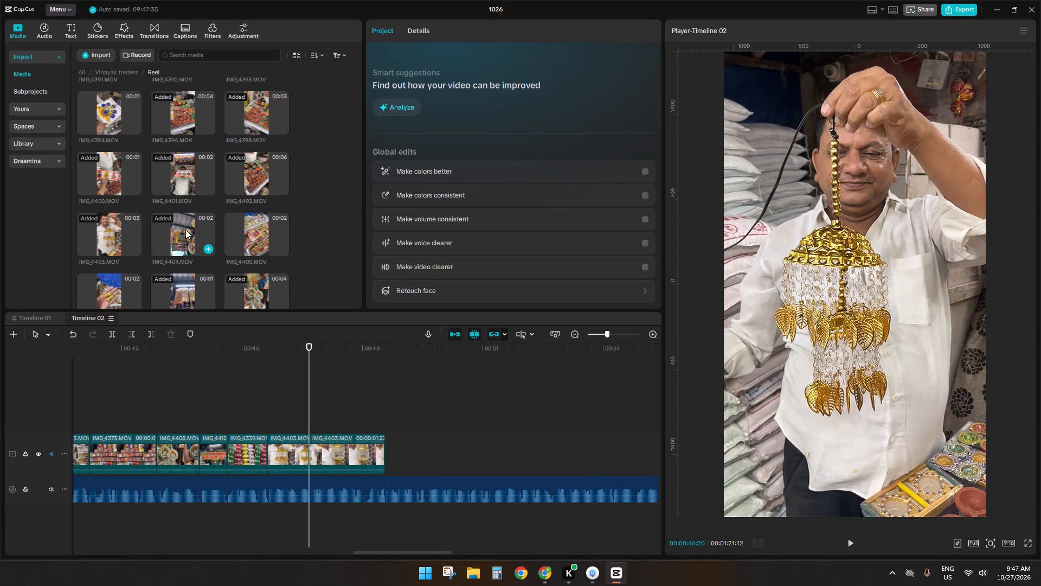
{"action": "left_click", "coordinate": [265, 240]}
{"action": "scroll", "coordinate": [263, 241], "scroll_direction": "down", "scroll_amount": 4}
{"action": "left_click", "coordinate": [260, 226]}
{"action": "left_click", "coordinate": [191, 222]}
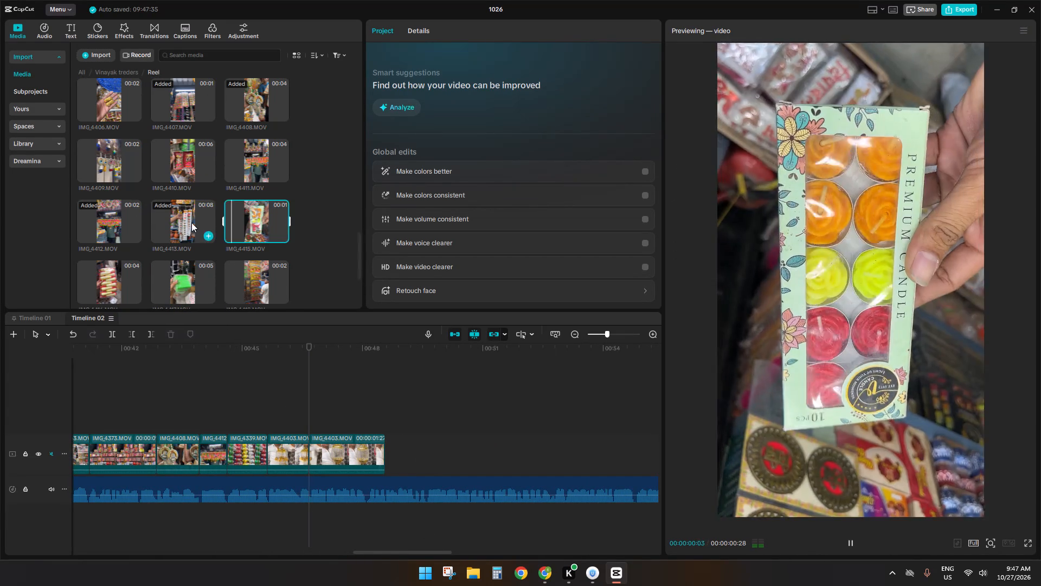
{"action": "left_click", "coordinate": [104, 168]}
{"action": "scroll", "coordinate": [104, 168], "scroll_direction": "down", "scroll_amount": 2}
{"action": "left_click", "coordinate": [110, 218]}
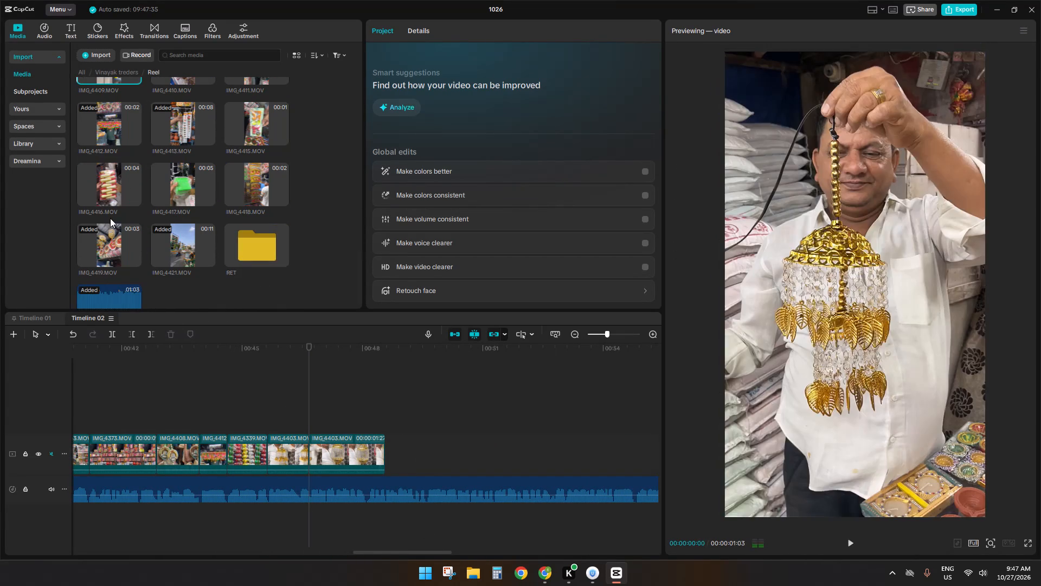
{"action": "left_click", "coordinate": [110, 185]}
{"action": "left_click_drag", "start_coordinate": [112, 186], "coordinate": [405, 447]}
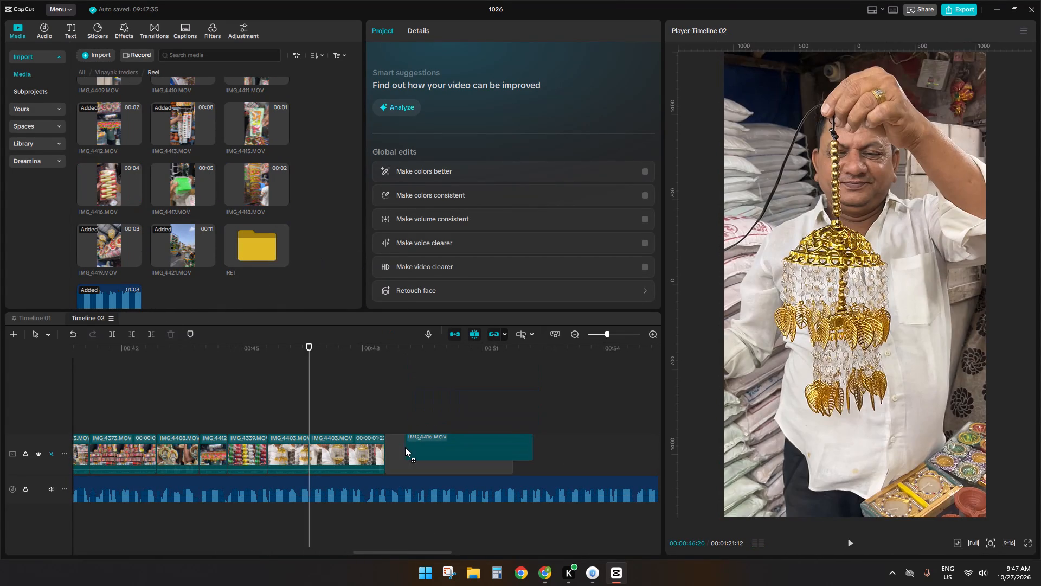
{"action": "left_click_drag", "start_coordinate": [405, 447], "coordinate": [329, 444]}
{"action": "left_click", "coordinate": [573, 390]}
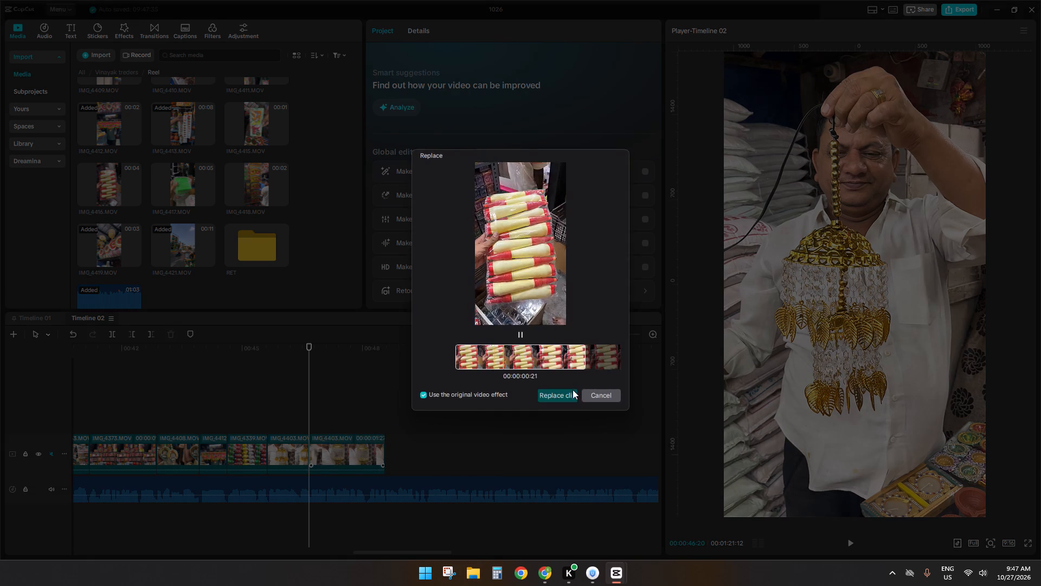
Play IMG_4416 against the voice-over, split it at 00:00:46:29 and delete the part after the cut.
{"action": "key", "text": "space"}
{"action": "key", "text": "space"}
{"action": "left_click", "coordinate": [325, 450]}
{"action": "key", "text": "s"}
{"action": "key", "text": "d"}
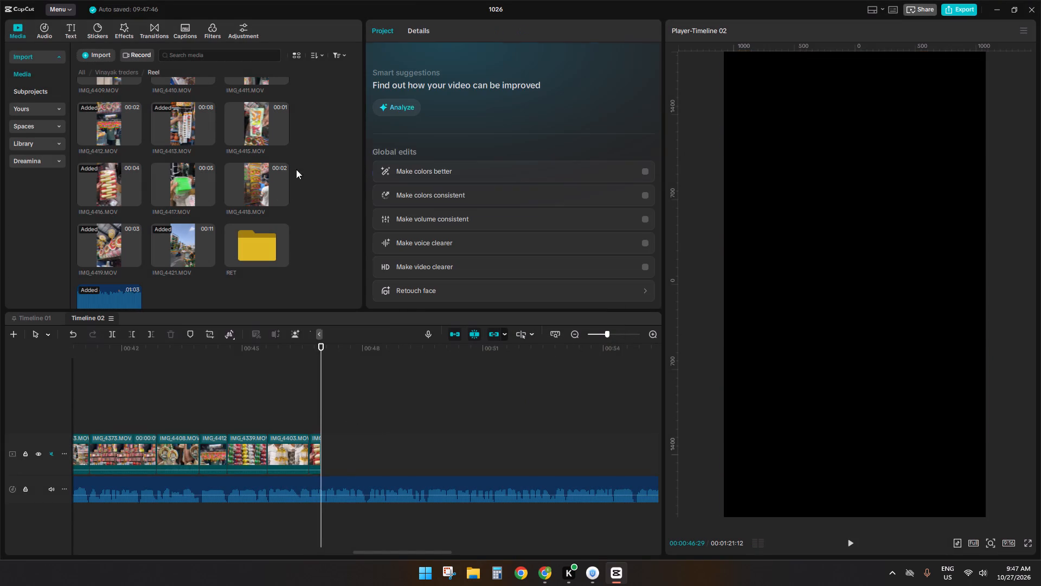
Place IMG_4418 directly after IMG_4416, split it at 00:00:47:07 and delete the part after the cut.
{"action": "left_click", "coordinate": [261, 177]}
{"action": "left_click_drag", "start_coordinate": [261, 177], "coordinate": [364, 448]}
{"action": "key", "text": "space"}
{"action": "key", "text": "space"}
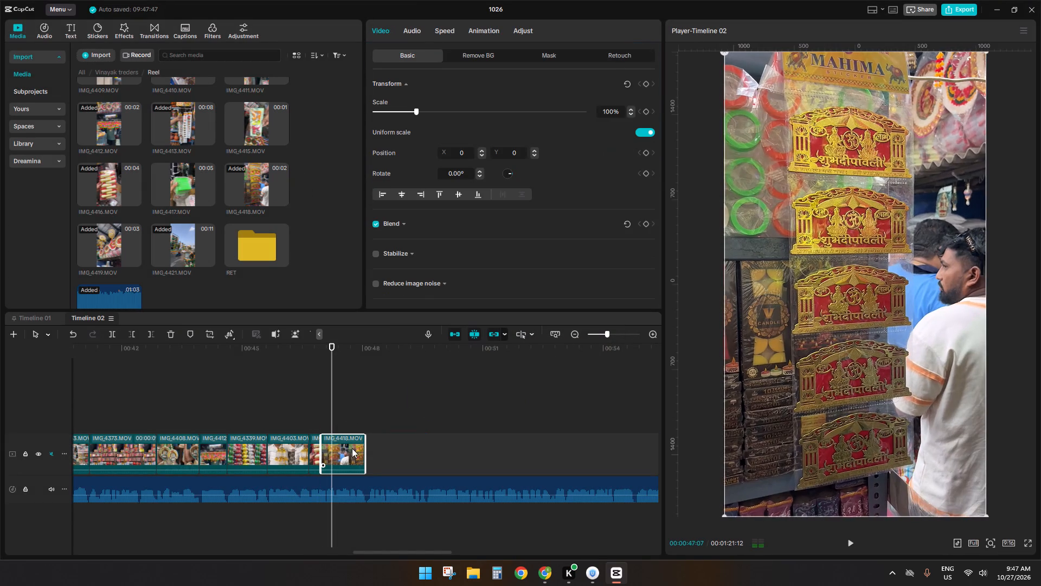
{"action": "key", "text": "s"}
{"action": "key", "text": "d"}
Preview more library clips, including IMG_4411 and IMG_4410, for a suitable product shot.
{"action": "scroll", "coordinate": [221, 146], "scroll_direction": "up", "scroll_amount": 3}
{"action": "left_click", "coordinate": [233, 146]}
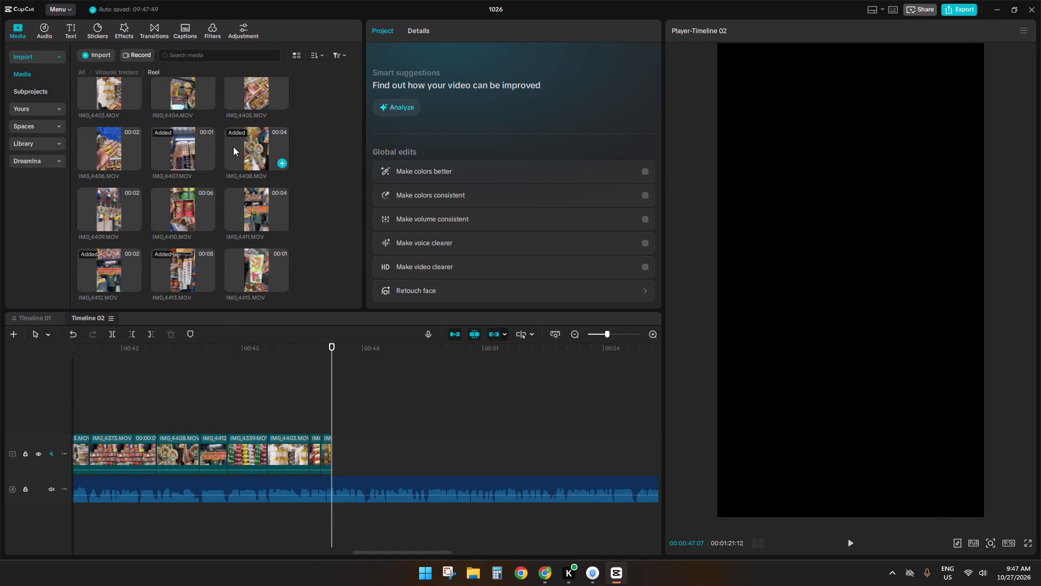
{"action": "left_click", "coordinate": [198, 145]}
{"action": "left_click", "coordinate": [250, 189]}
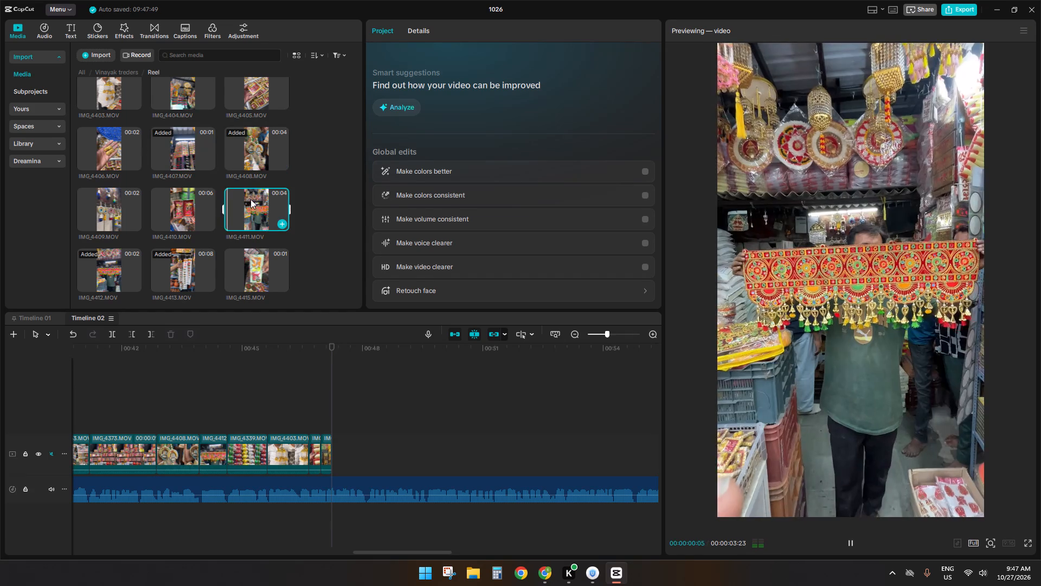
{"action": "left_click", "coordinate": [211, 210]}
{"action": "left_click_drag", "start_coordinate": [164, 198], "coordinate": [340, 381]}
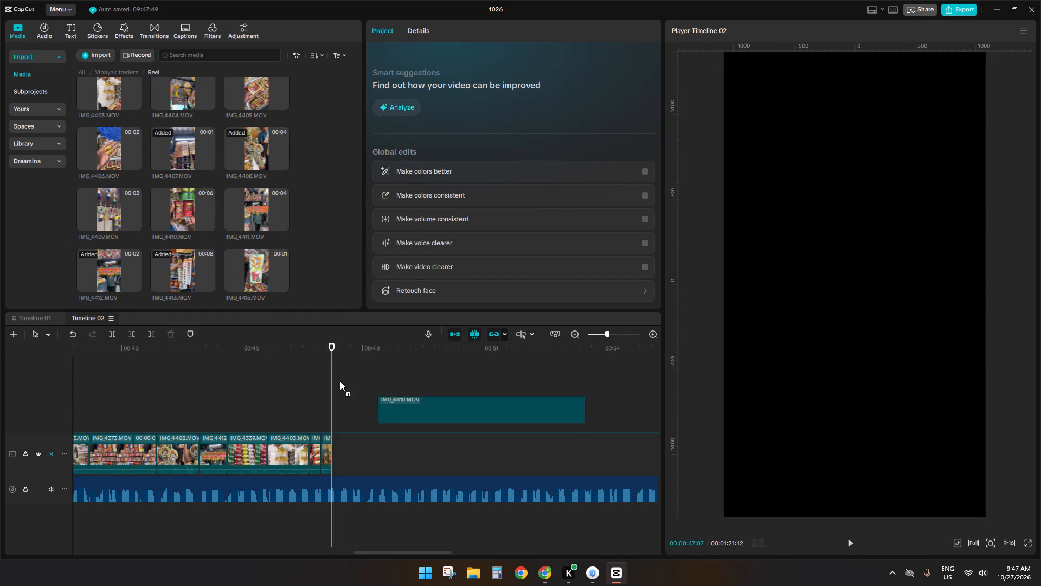
{"action": "left_click_drag", "start_coordinate": [340, 381], "coordinate": [190, 183]}
{"action": "left_click", "coordinate": [173, 206]}
Go back to the start of IMG_4373 on the timeline, at 00:00:41:06, and replace that clip with IMG_4410.
{"action": "left_click", "coordinate": [230, 339]}
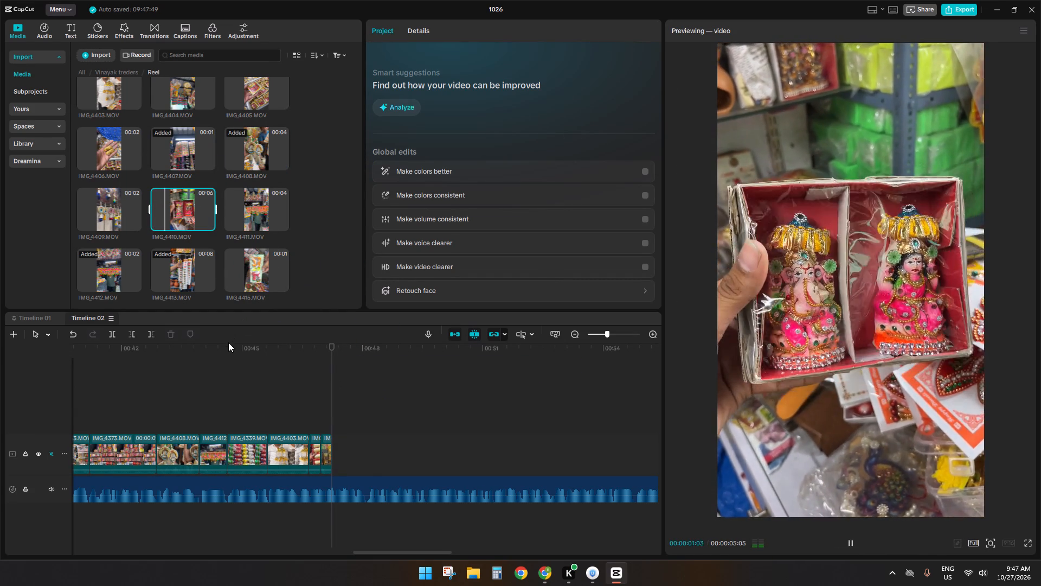
{"action": "left_click", "coordinate": [223, 387]}
{"action": "left_click_drag", "start_coordinate": [223, 387], "coordinate": [389, 403]}
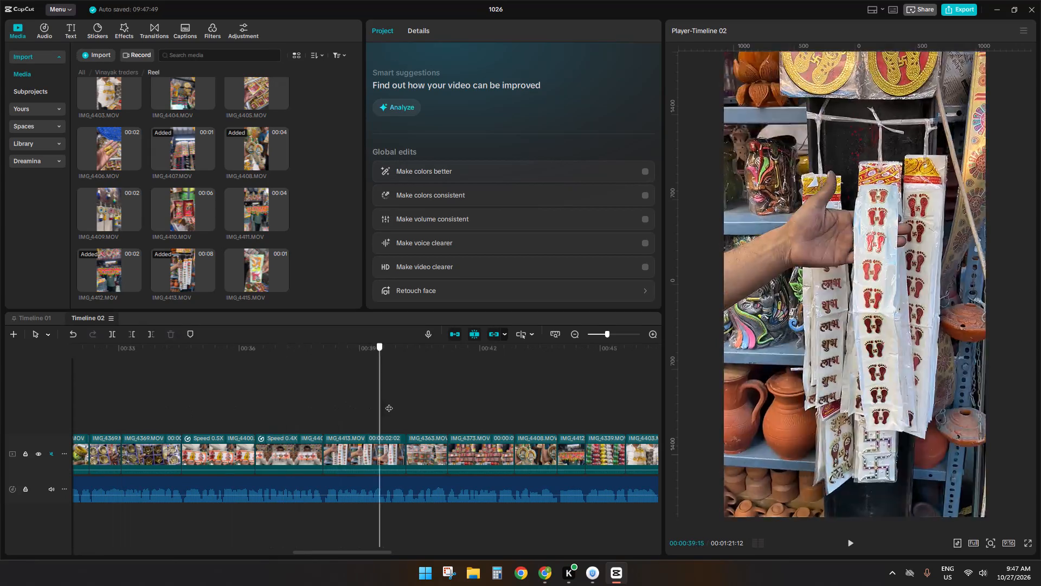
{"action": "left_click_drag", "start_coordinate": [389, 403], "coordinate": [457, 406]}
{"action": "key", "text": "space"}
{"action": "left_click", "coordinate": [449, 406]}
{"action": "left_click_drag", "start_coordinate": [182, 204], "coordinate": [470, 454]}
{"action": "left_click", "coordinate": [555, 389]}
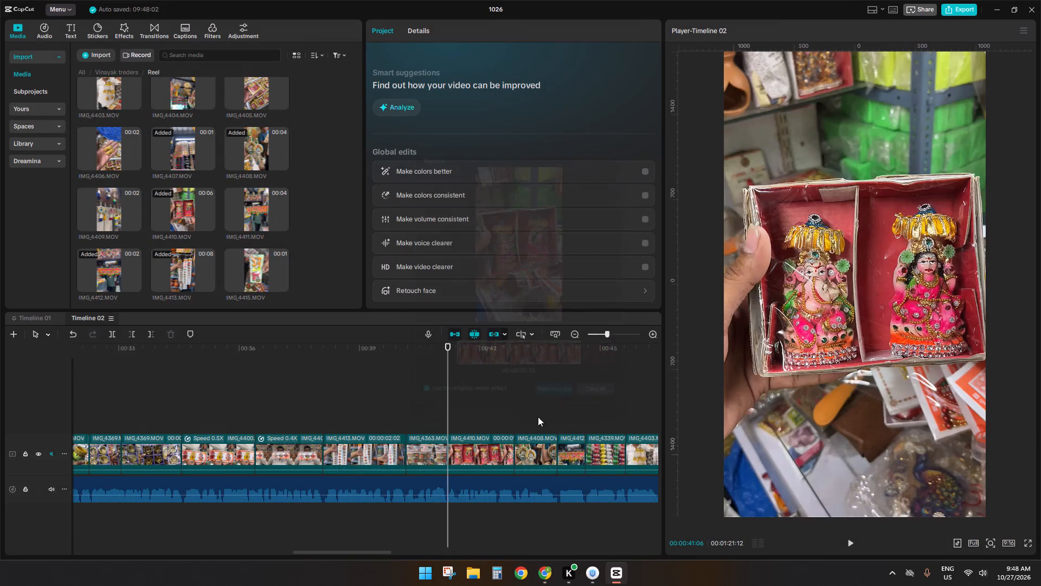
Play the edit from IMG_4410 to the last clip to check the footage against the voice-over.
{"action": "key", "text": "space"}
{"action": "scroll", "coordinate": [441, 412], "scroll_direction": "down", "scroll_amount": 18, "text": "ctrl"}
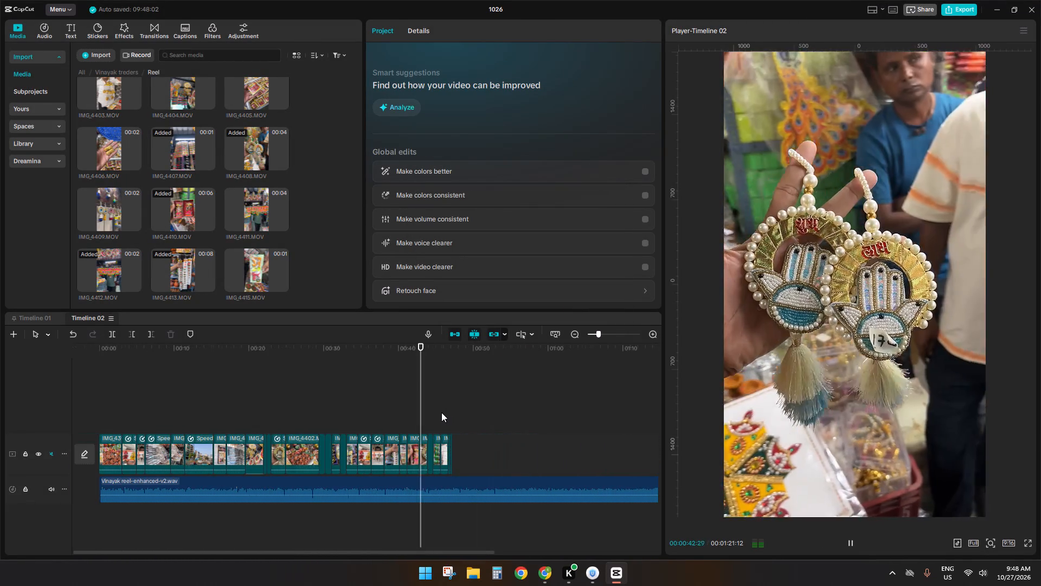
{"action": "scroll", "coordinate": [520, 436], "scroll_direction": "up", "scroll_amount": 10, "text": "ctrl"}
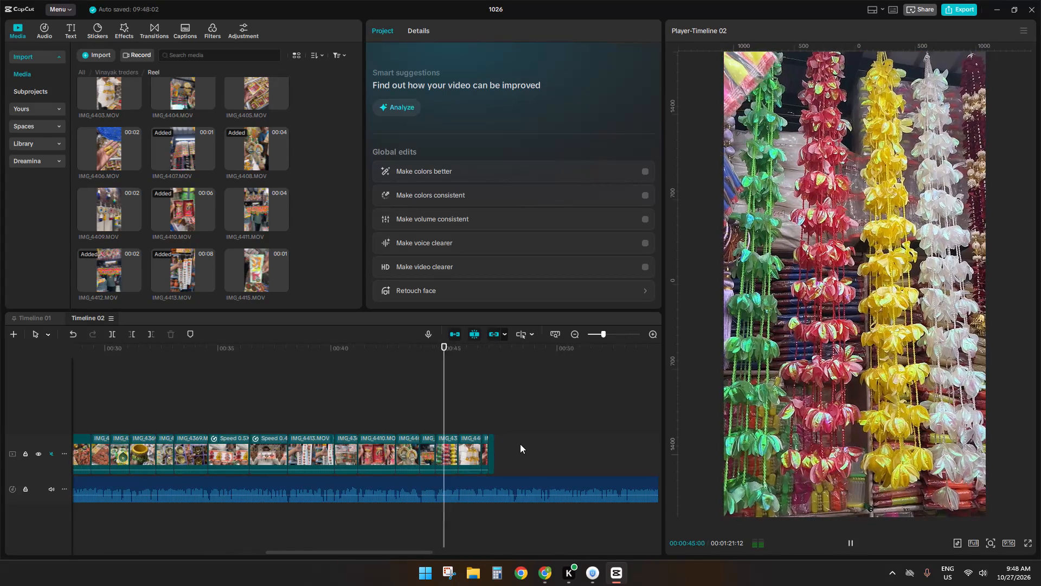
{"action": "scroll", "coordinate": [520, 444], "scroll_direction": "up", "scroll_amount": 5, "text": "ctrl"}
{"action": "left_click", "coordinate": [425, 412]}
{"action": "key", "text": "space"}
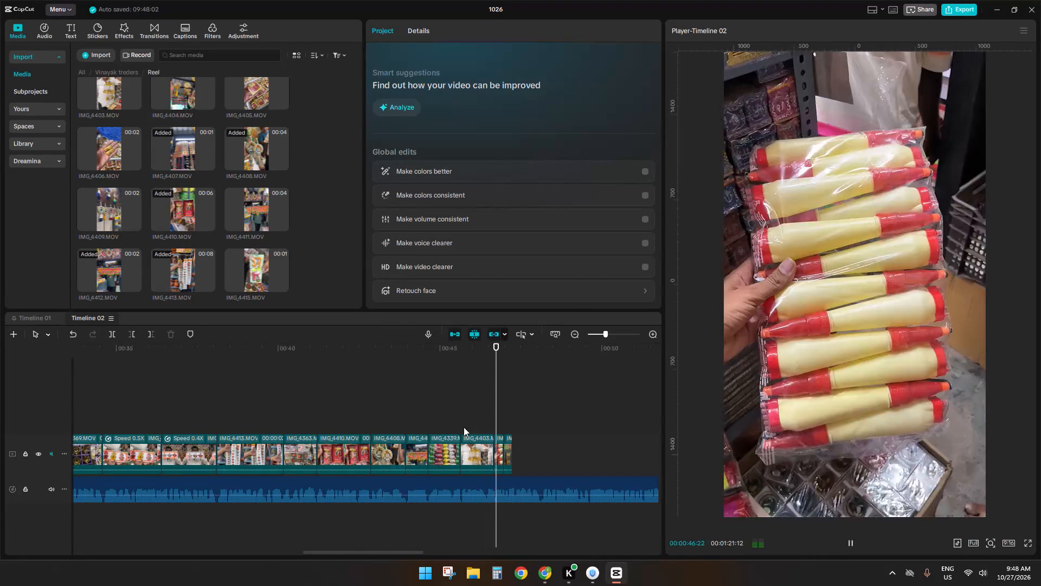
{"action": "scroll", "coordinate": [523, 444], "scroll_direction": "up", "scroll_amount": 9, "text": "ctrl"}
{"action": "key", "text": "space"}
Delete the two short clips IMG_4416 and IMG_4418 at the end of the main track.
{"action": "double_click", "coordinate": [501, 445]}
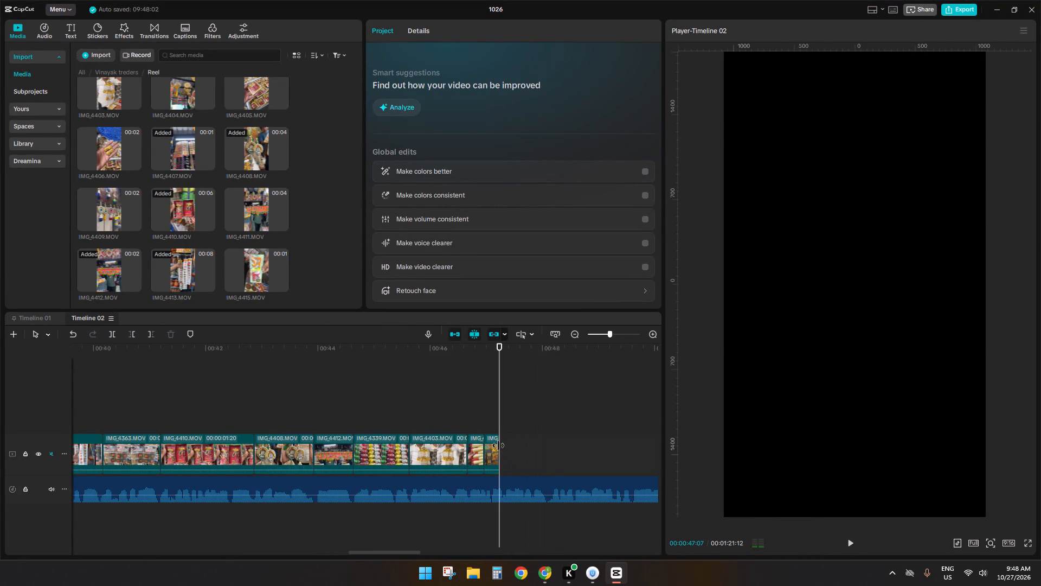
{"action": "left_click_drag", "start_coordinate": [534, 443], "coordinate": [471, 441]}
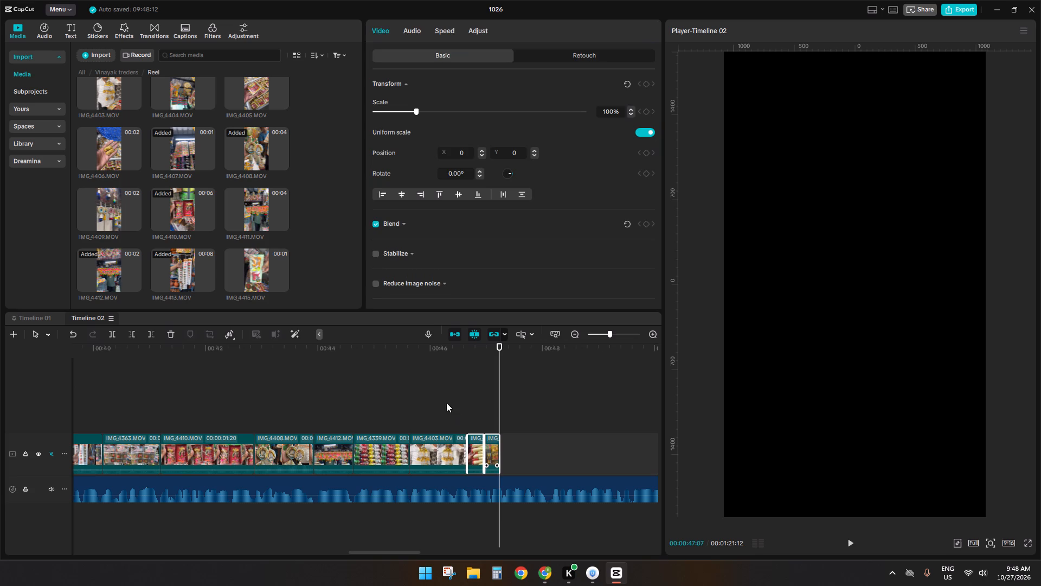
{"action": "key", "text": "d"}
Preview library clips IMG_4351, IMG_4338 and their neighbours for a shot to follow IMG_4403.
{"action": "scroll", "coordinate": [194, 203], "scroll_direction": "up", "scroll_amount": 12}
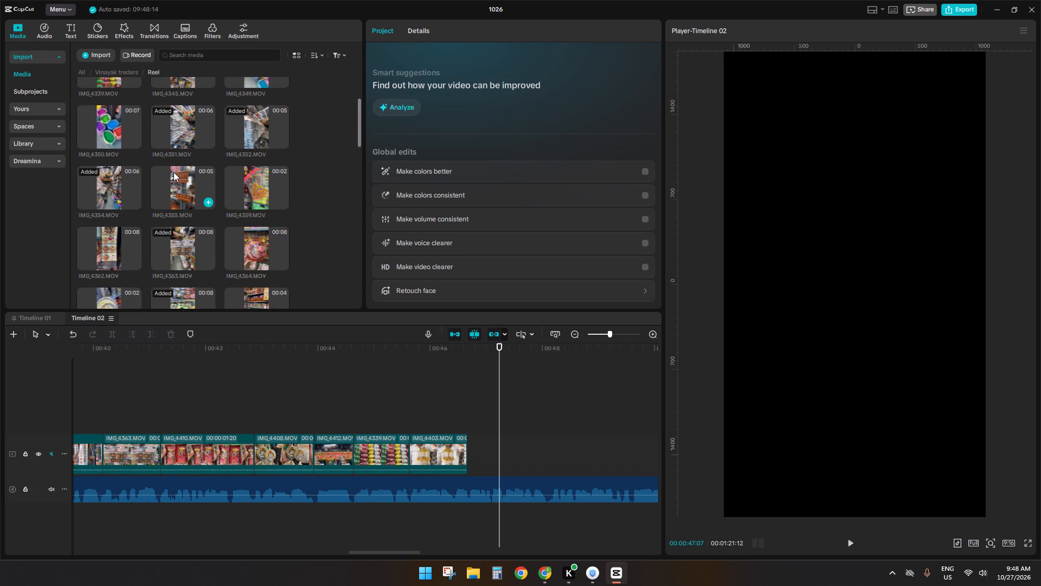
{"action": "scroll", "coordinate": [174, 172], "scroll_direction": "up", "scroll_amount": 3}
{"action": "left_click", "coordinate": [241, 214]}
{"action": "left_click", "coordinate": [187, 212]}
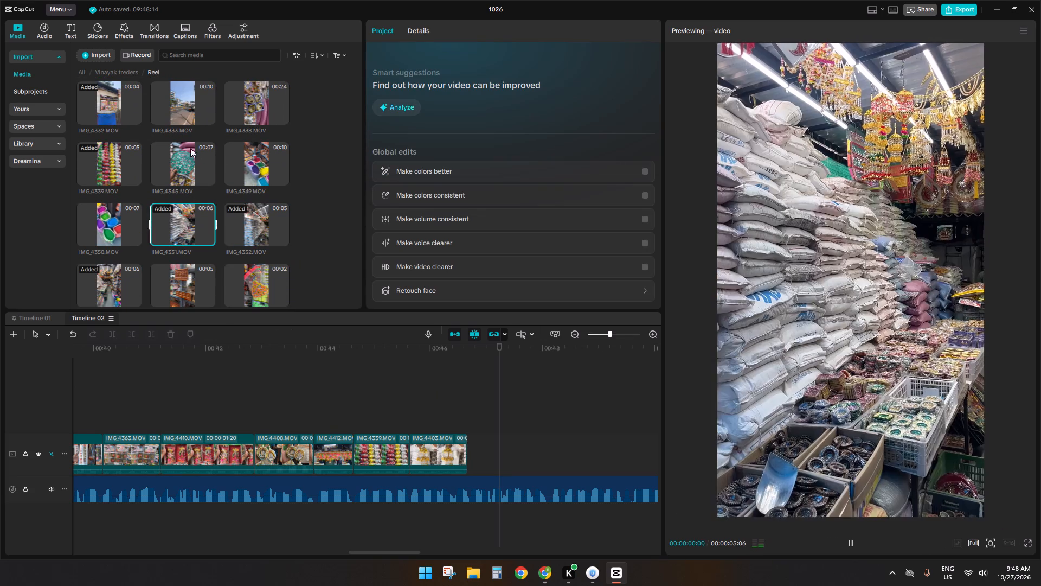
{"action": "left_click", "coordinate": [258, 111]}
{"action": "left_click", "coordinate": [195, 177]}
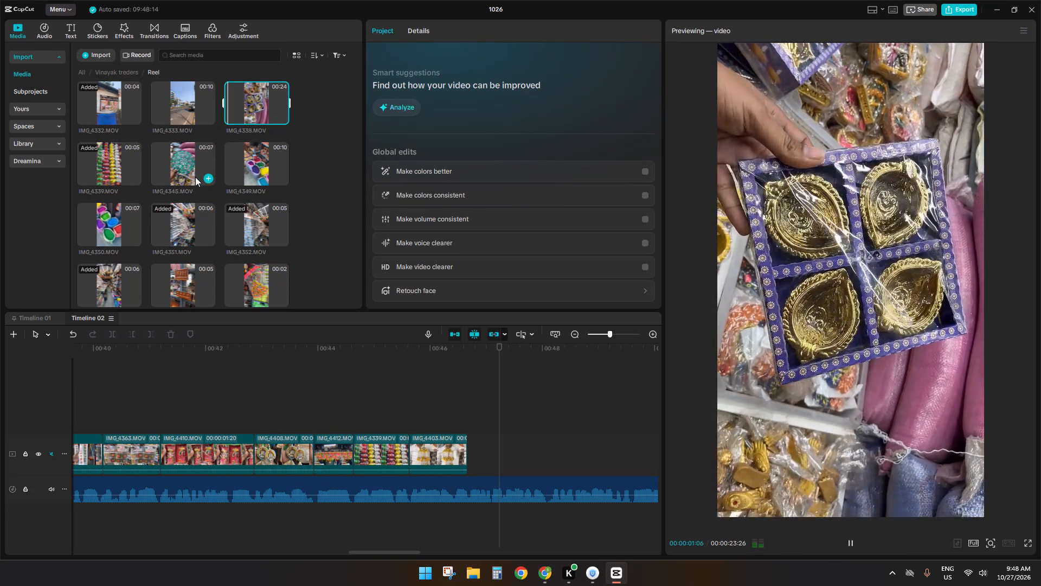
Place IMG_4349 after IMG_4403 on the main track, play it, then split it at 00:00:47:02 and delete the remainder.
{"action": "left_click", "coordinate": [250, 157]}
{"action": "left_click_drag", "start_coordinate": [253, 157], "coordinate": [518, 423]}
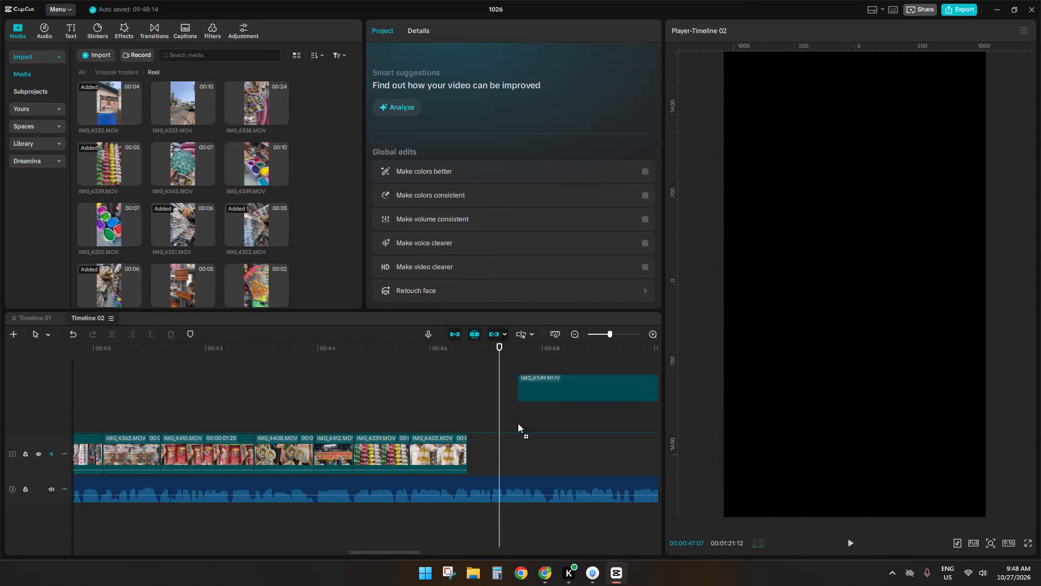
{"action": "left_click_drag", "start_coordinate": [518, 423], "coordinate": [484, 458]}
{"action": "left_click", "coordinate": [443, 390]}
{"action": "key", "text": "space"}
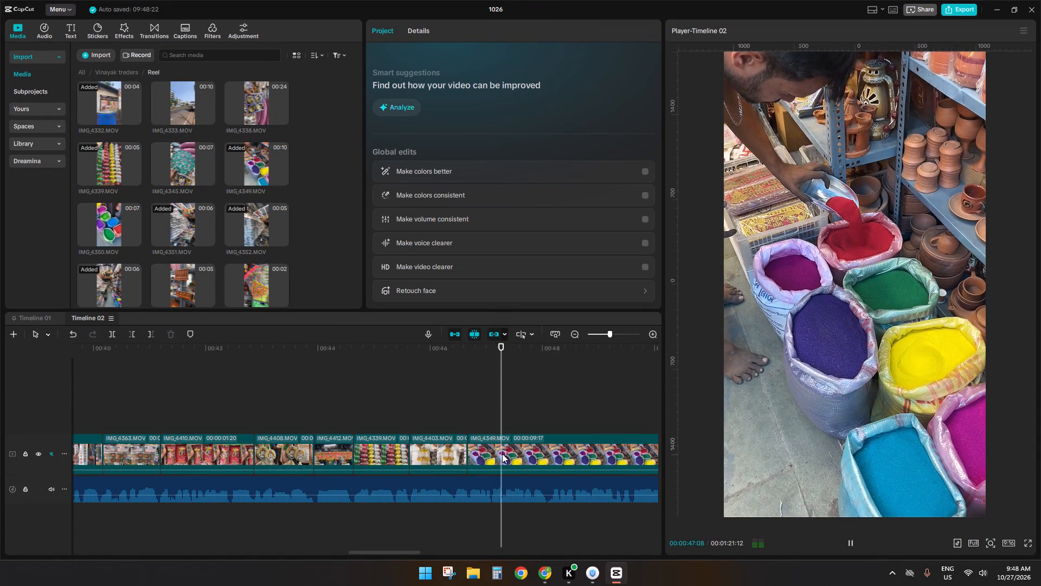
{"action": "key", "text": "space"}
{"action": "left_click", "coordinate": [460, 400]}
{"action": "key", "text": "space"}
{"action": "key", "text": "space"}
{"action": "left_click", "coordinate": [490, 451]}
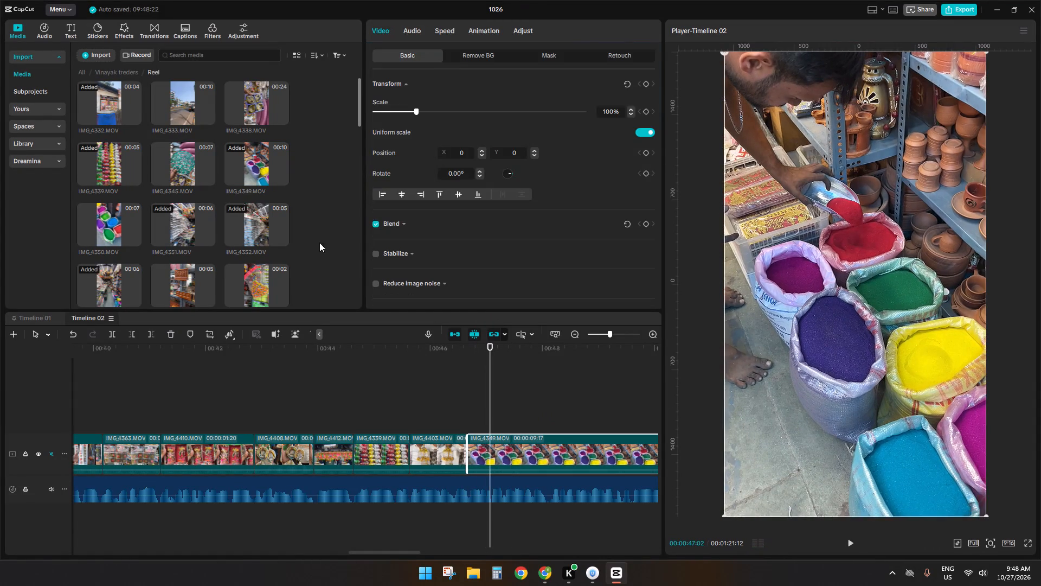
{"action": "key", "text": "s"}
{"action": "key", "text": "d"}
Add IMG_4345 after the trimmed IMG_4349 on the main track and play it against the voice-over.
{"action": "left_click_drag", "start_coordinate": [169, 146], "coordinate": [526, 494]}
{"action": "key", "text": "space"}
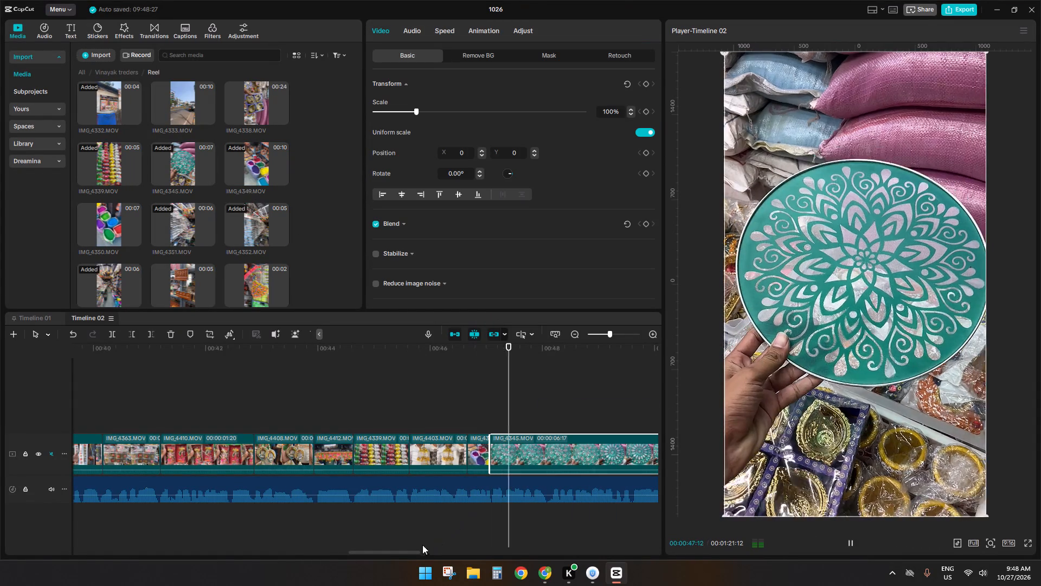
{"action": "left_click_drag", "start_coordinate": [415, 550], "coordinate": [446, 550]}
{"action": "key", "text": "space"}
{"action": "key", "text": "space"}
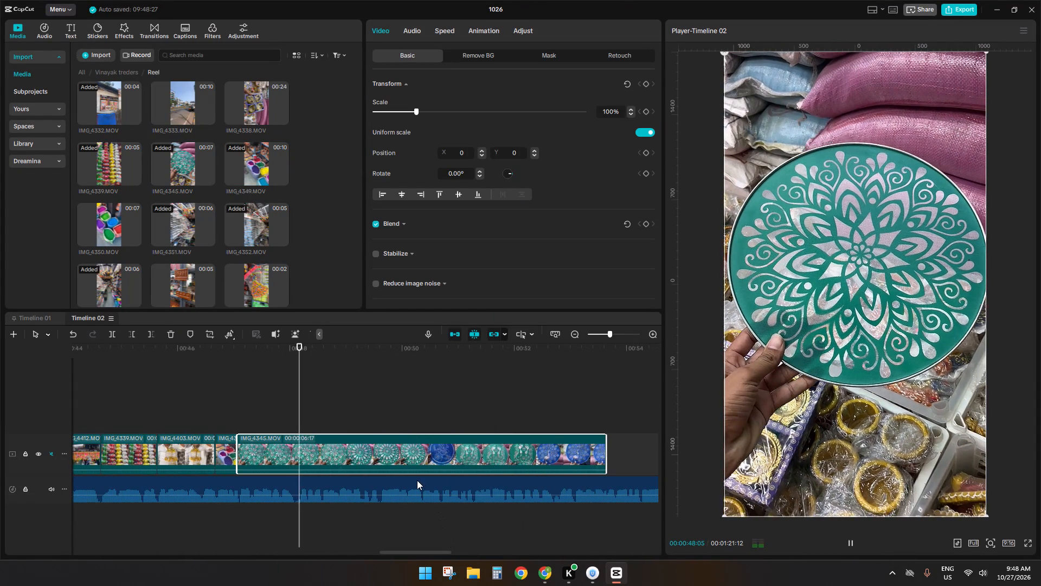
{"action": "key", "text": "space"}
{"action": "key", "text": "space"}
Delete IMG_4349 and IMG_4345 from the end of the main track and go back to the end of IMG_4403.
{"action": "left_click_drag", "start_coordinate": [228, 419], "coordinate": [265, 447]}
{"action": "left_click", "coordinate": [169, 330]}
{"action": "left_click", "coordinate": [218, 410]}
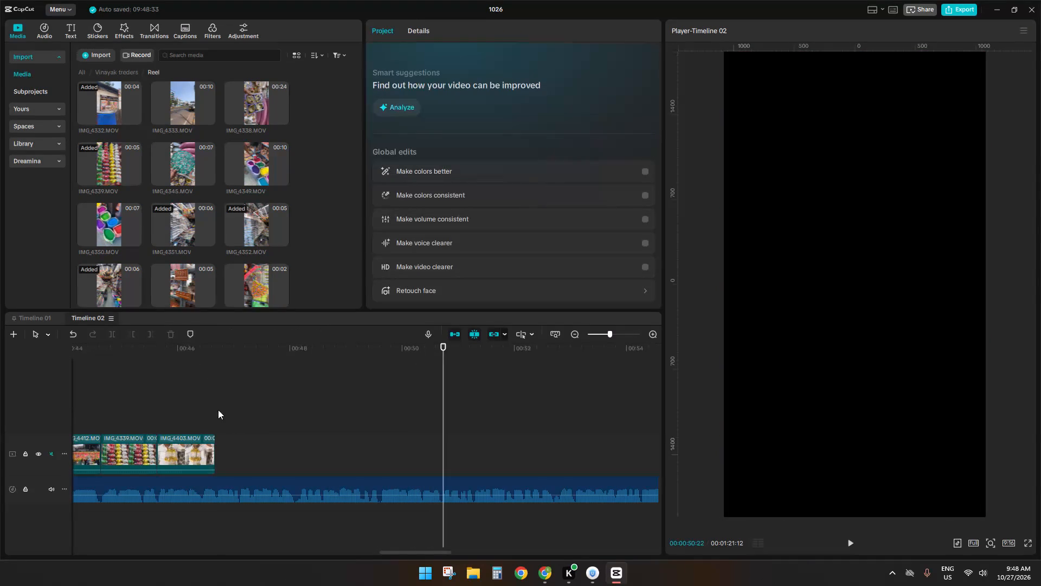
Preview library clips such as IMG_4350, IMG_4359, IMG_4364 and IMG_4369 for a replacement shot after IMG_4403.
{"action": "left_click", "coordinate": [93, 152]}
{"action": "left_click", "coordinate": [104, 235]}
{"action": "scroll", "coordinate": [104, 235], "scroll_direction": "down", "scroll_amount": 2}
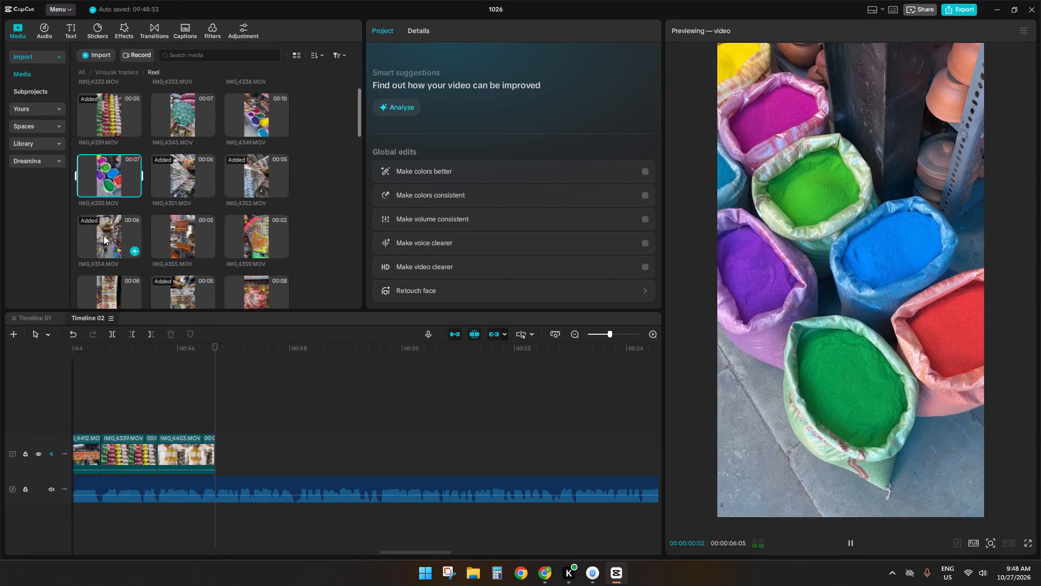
{"action": "left_click", "coordinate": [156, 173]}
{"action": "left_click", "coordinate": [245, 185]}
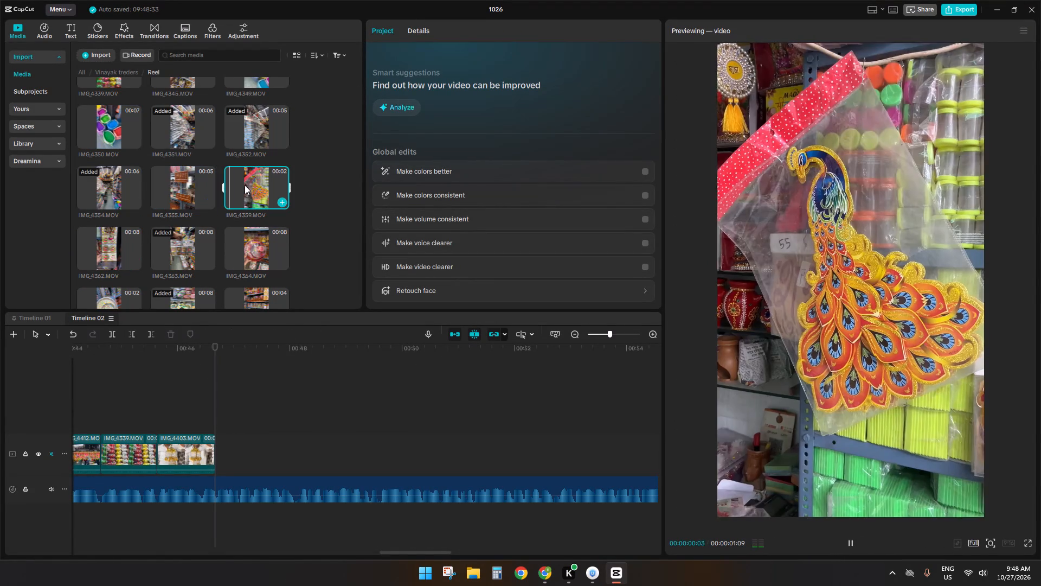
{"action": "left_click", "coordinate": [242, 243]}
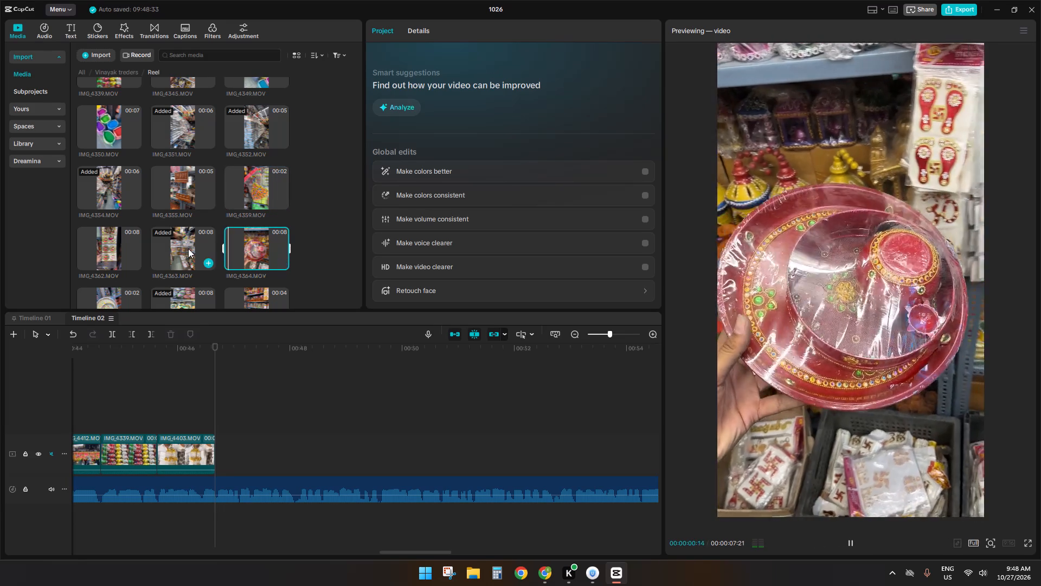
{"action": "left_click", "coordinate": [187, 249]}
{"action": "scroll", "coordinate": [187, 249], "scroll_direction": "down", "scroll_amount": 2}
{"action": "left_click", "coordinate": [182, 220]}
{"action": "scroll", "coordinate": [182, 220], "scroll_direction": "down", "scroll_amount": 2}
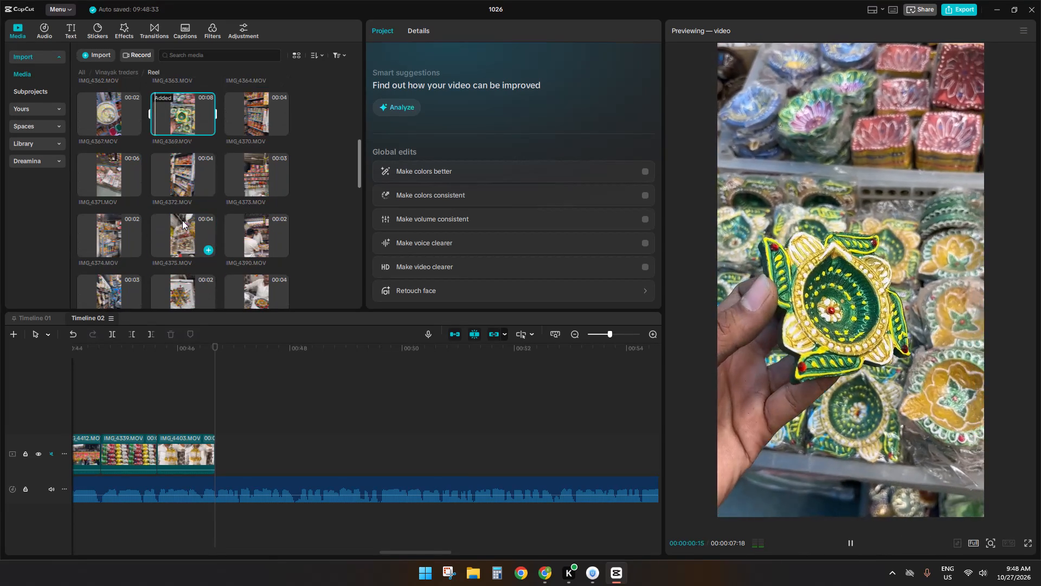
{"action": "left_click", "coordinate": [180, 233]}
{"action": "left_click", "coordinate": [169, 175]}
{"action": "left_click", "coordinate": [239, 250]}
Preview the product clips near the end of the library, including IMG_4412, IMG_4416 and IMG_4415.
{"action": "scroll", "coordinate": [240, 250], "scroll_direction": "down", "scroll_amount": 11}
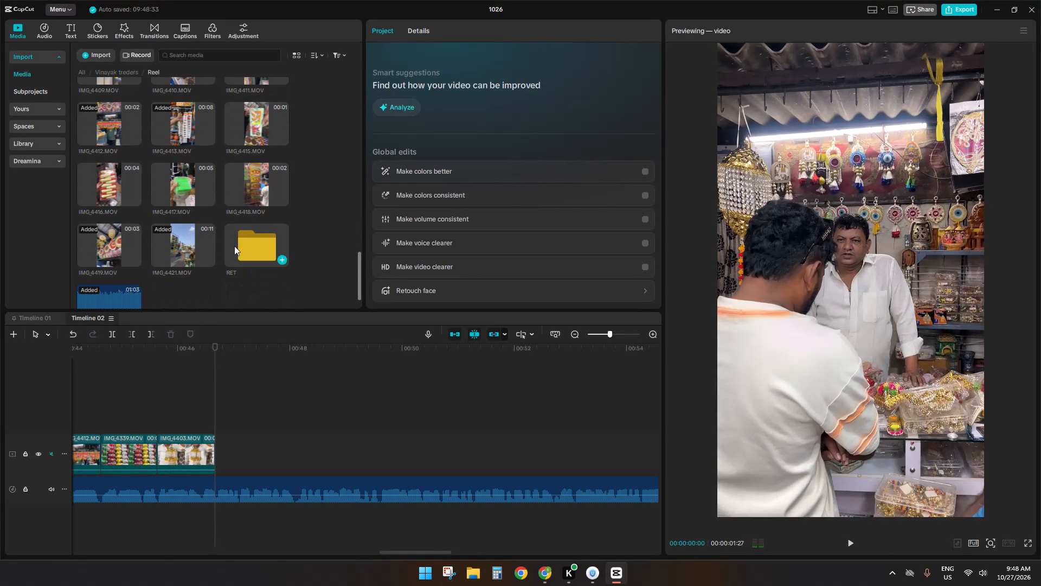
{"action": "left_click", "coordinate": [98, 197]}
{"action": "left_click", "coordinate": [105, 132]}
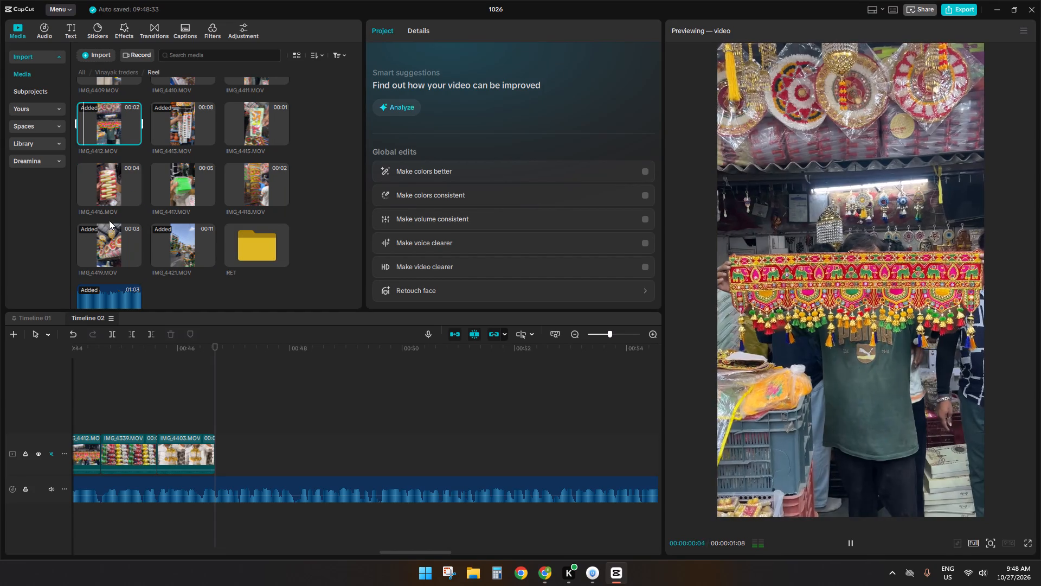
{"action": "left_click", "coordinate": [109, 239]}
{"action": "left_click", "coordinate": [119, 184]}
{"action": "left_click", "coordinate": [118, 128]}
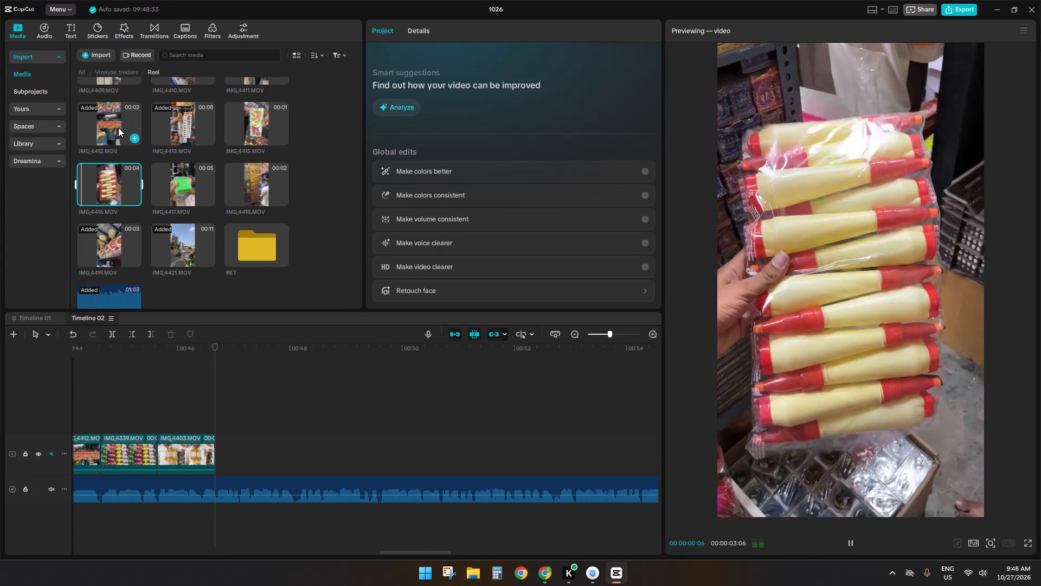
{"action": "left_click", "coordinate": [183, 126]}
{"action": "left_click", "coordinate": [249, 191]}
{"action": "left_click", "coordinate": [249, 143]}
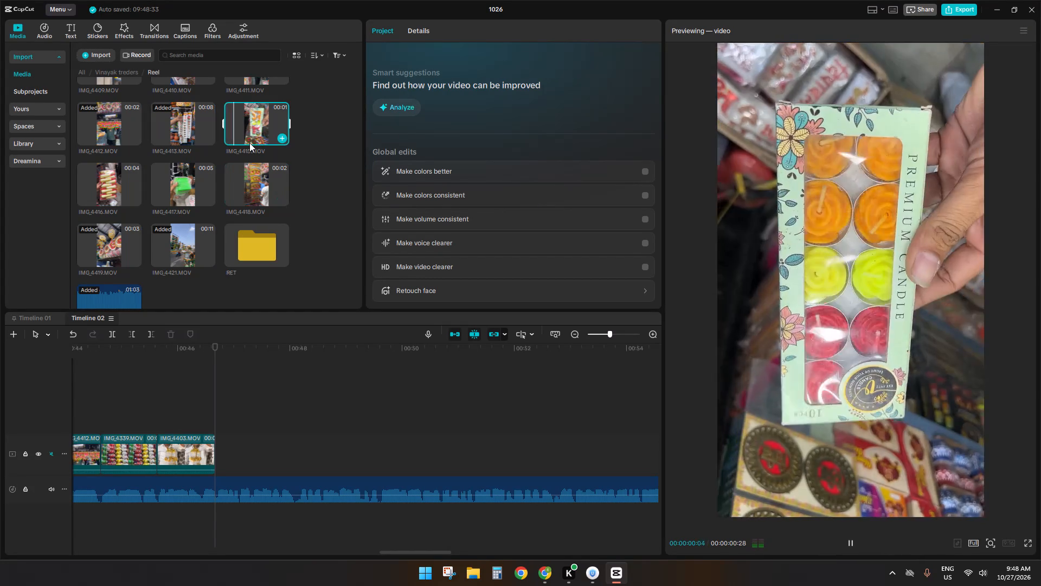
{"action": "left_click_drag", "start_coordinate": [251, 129], "coordinate": [258, 146]}
Preview mid-library clips, including IMG_4404, IMG_4405 and IMG_4407, for the shot after IMG_4403.
{"action": "scroll", "coordinate": [247, 165], "scroll_direction": "up", "scroll_amount": 5}
{"action": "left_click", "coordinate": [191, 180]}
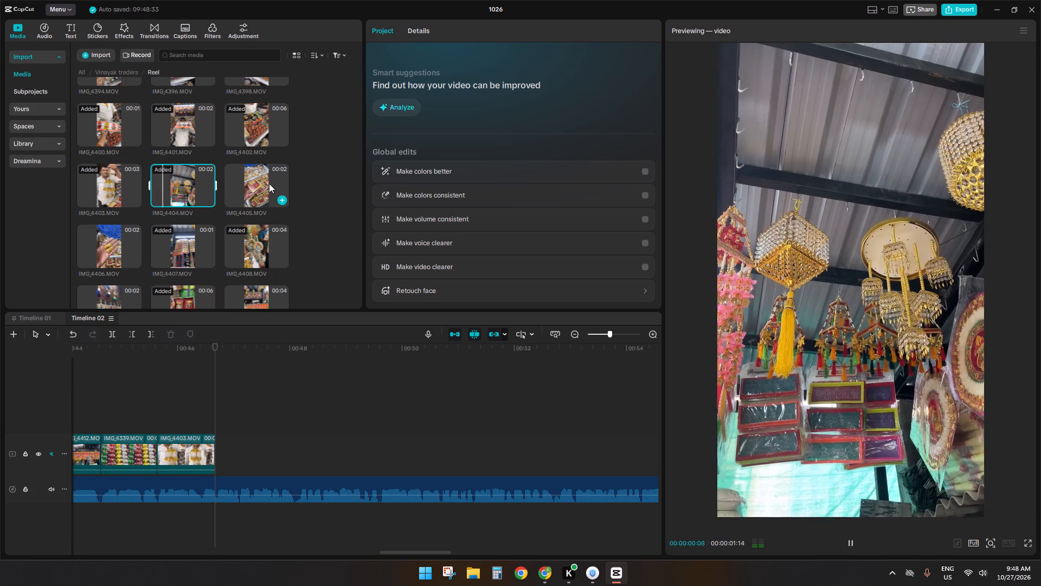
{"action": "left_click", "coordinate": [268, 184]}
{"action": "left_click", "coordinate": [200, 176]}
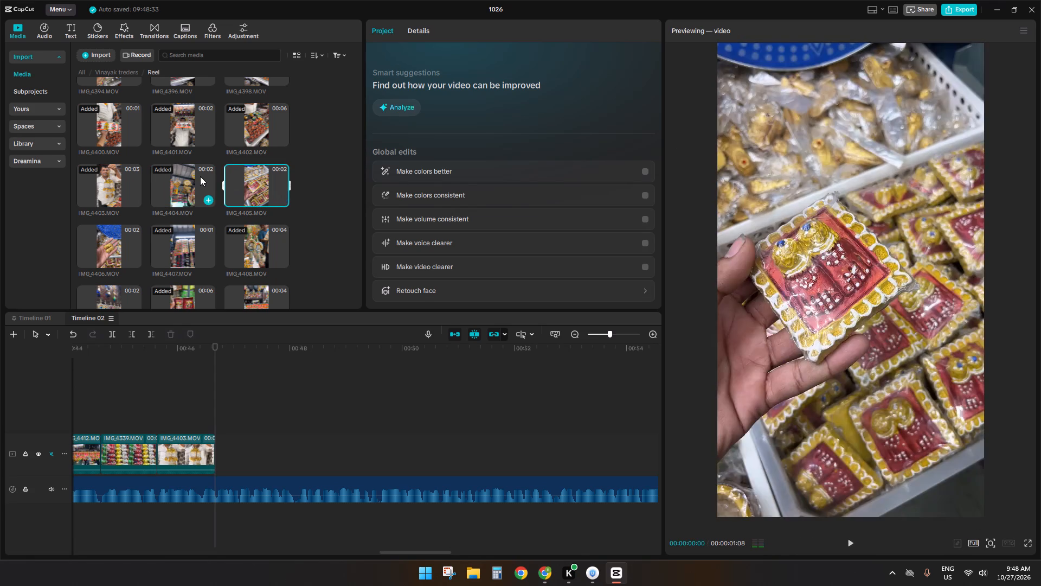
{"action": "left_click", "coordinate": [106, 188]}
{"action": "left_click", "coordinate": [182, 247]}
{"action": "left_click", "coordinate": [279, 247]}
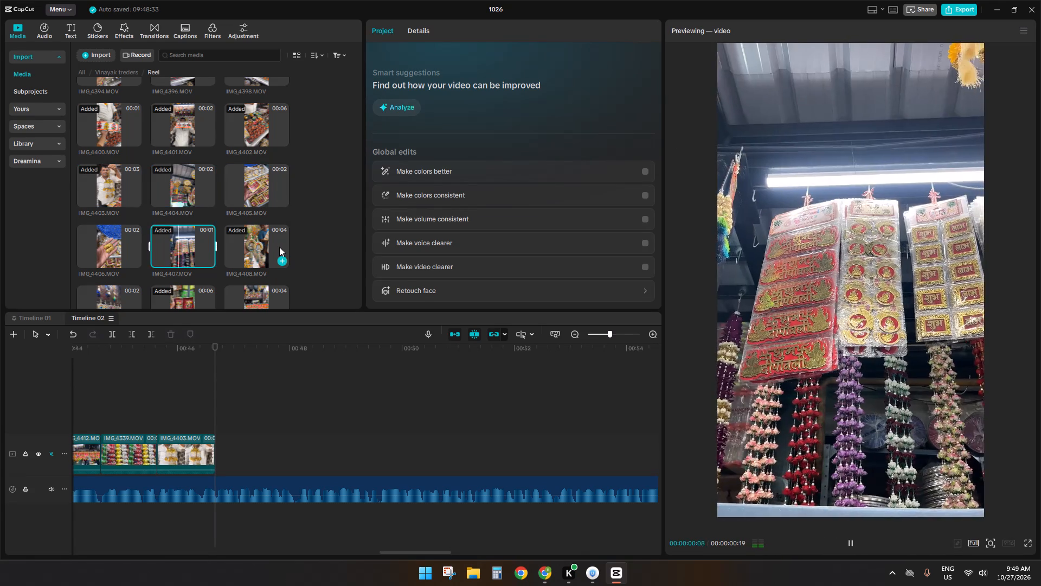
{"action": "scroll", "coordinate": [238, 221], "scroll_direction": "up", "scroll_amount": 3}
{"action": "left_click", "coordinate": [189, 159]}
Place IMG_4391 after IMG_4403 on the main track, play it, then split it at 00:00:48:19 and delete the remainder.
{"action": "left_click", "coordinate": [116, 154]}
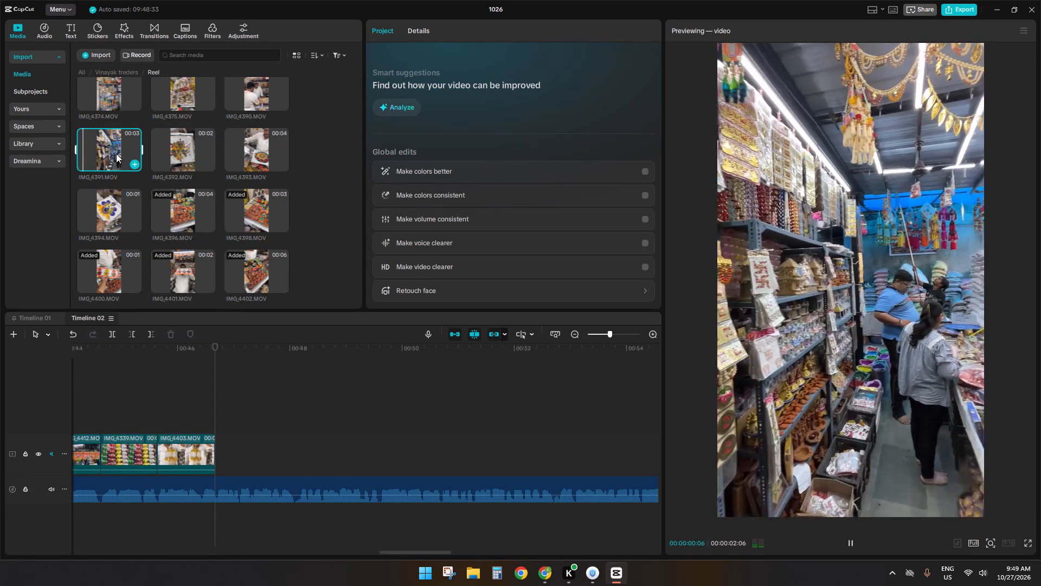
{"action": "left_click_drag", "start_coordinate": [116, 154], "coordinate": [248, 449]}
{"action": "key", "text": "space"}
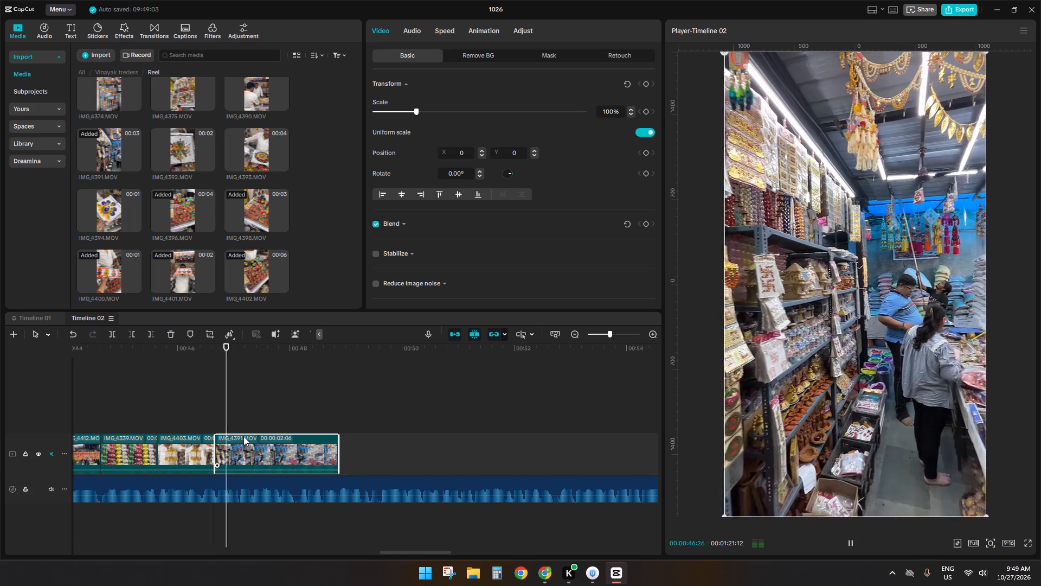
{"action": "key", "text": "space"}
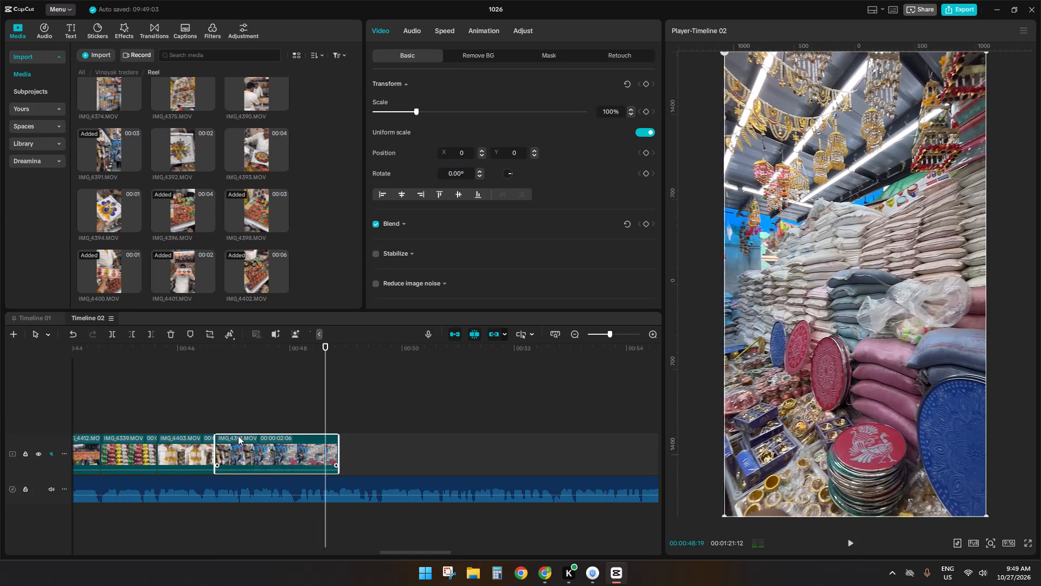
{"action": "key", "text": "s"}
{"action": "key", "text": "d"}
Listen to the voice-over past IMG_4391, compare IMG_4352 with IMG_4351, and add IMG_4351 after IMG_4391 on the main track.
{"action": "key", "text": "space"}
{"action": "scroll", "coordinate": [208, 214], "scroll_direction": "up", "scroll_amount": 5}
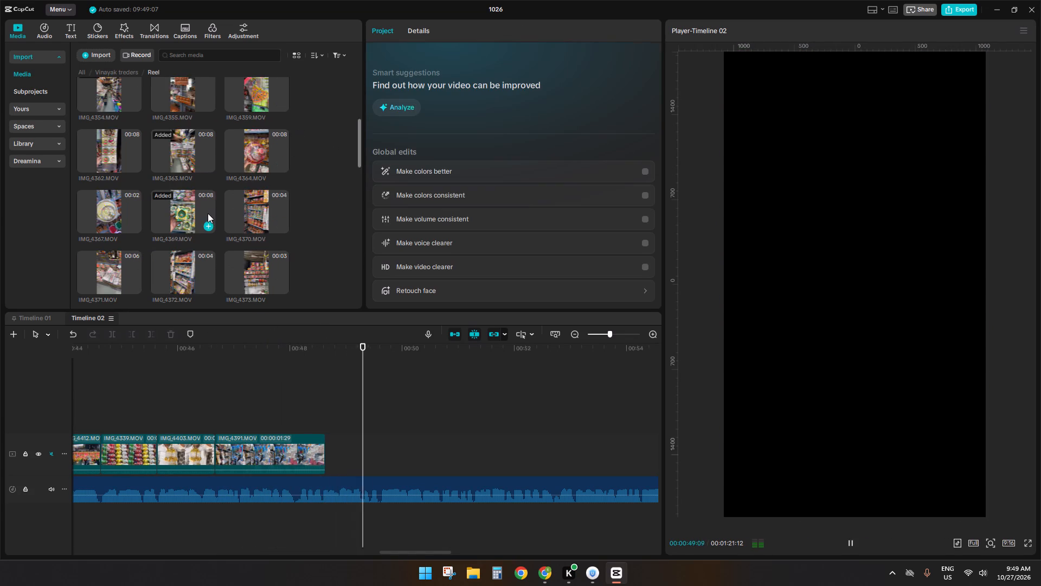
{"action": "scroll", "coordinate": [208, 213], "scroll_direction": "up", "scroll_amount": 5}
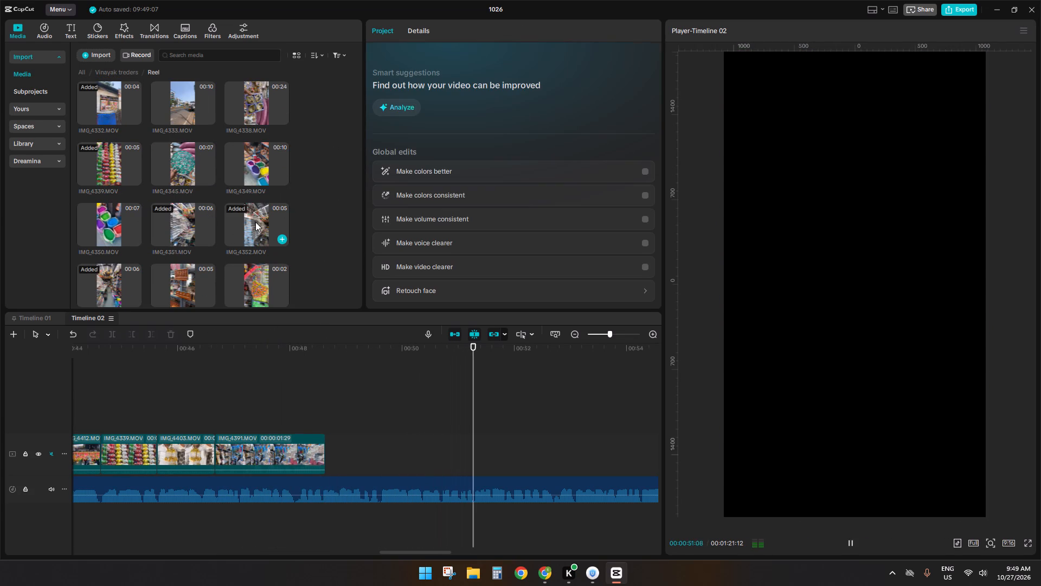
{"action": "key", "text": "space"}
{"action": "left_click", "coordinate": [255, 222]}
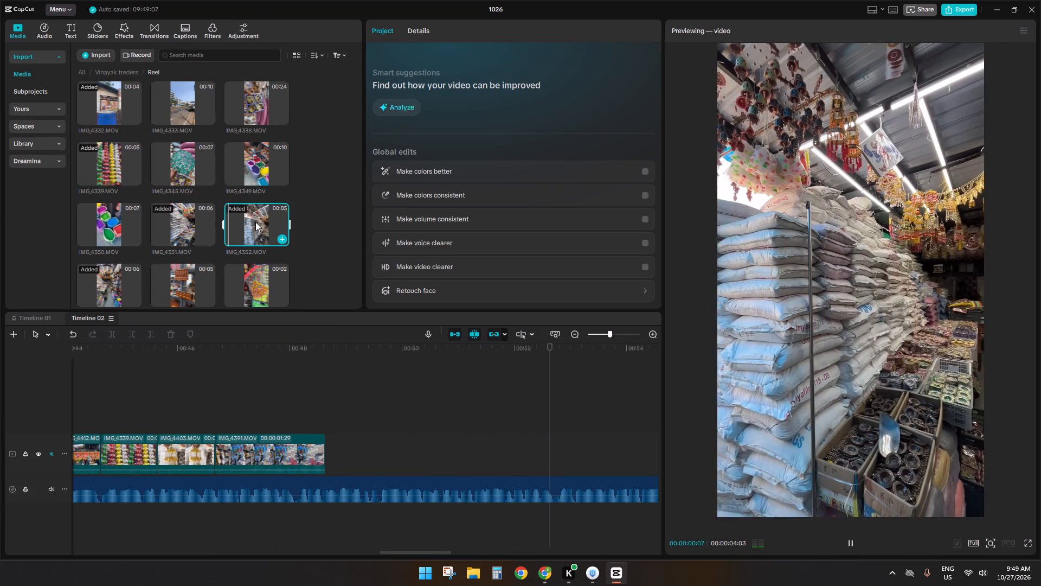
{"action": "left_click", "coordinate": [175, 221]}
{"action": "left_click_drag", "start_coordinate": [175, 221], "coordinate": [350, 458]}
Slow the new IMG_4351 clip to 0.61x speed, after trying 0.80x in playback.
{"action": "left_click", "coordinate": [306, 409]}
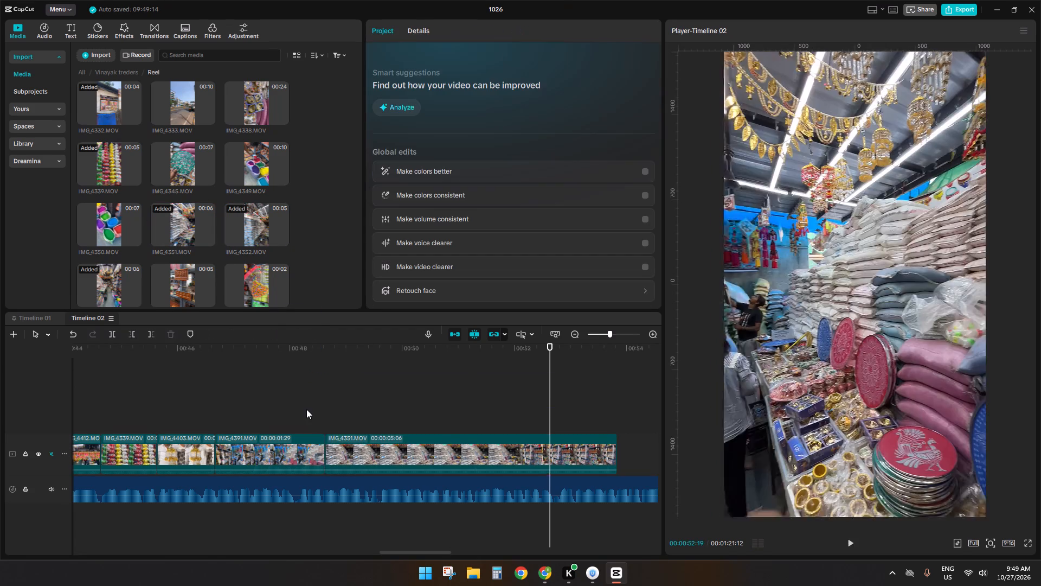
{"action": "key", "text": "space"}
{"action": "left_click", "coordinate": [377, 459]}
{"action": "left_click", "coordinate": [444, 32]}
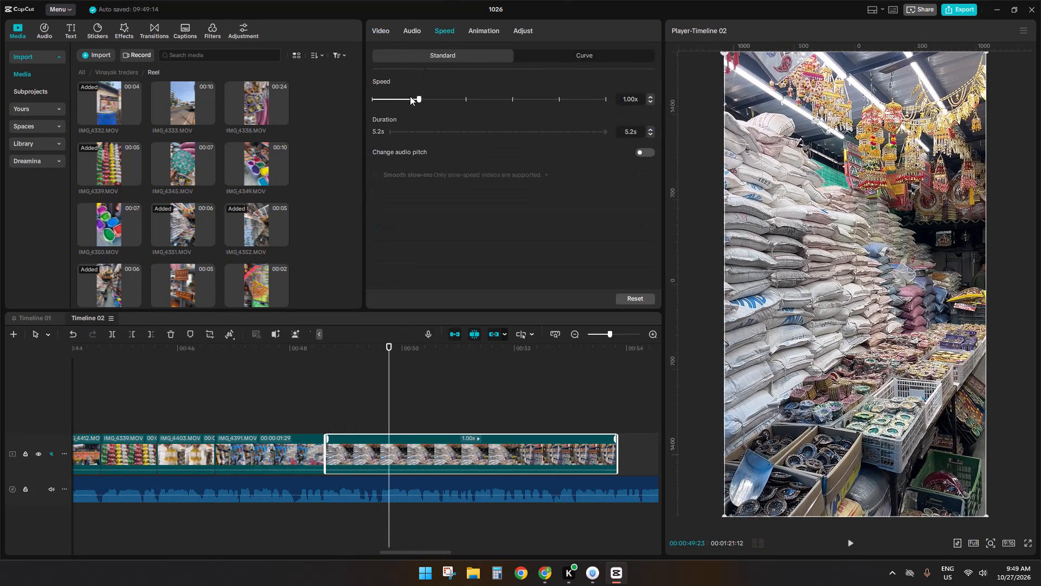
{"action": "left_click", "coordinate": [409, 101]}
{"action": "key", "text": "space"}
{"action": "left_click_drag", "start_coordinate": [511, 284], "coordinate": [584, 350]}
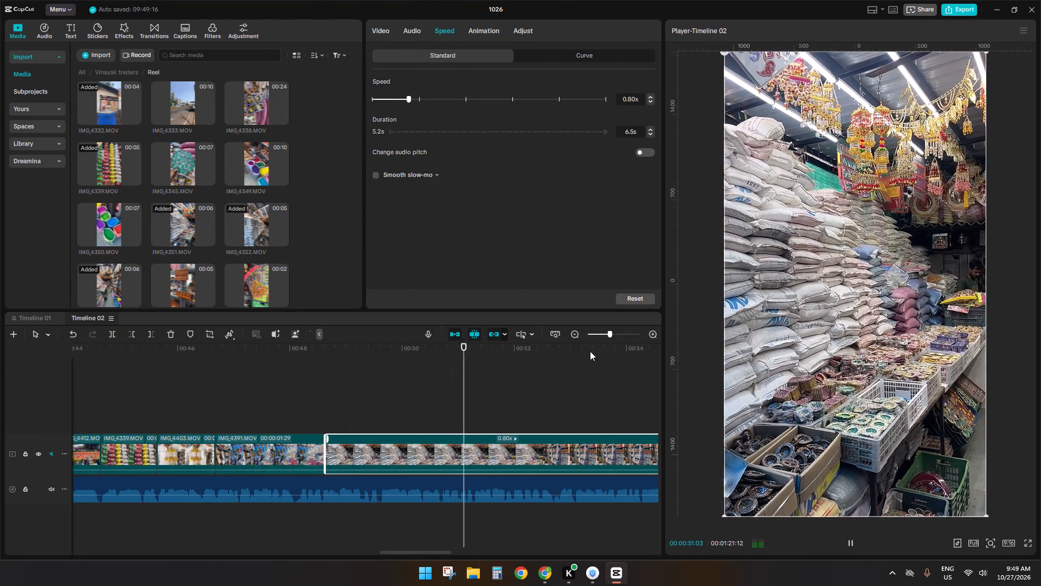
{"action": "key", "text": "space"}
{"action": "left_click", "coordinate": [399, 100]}
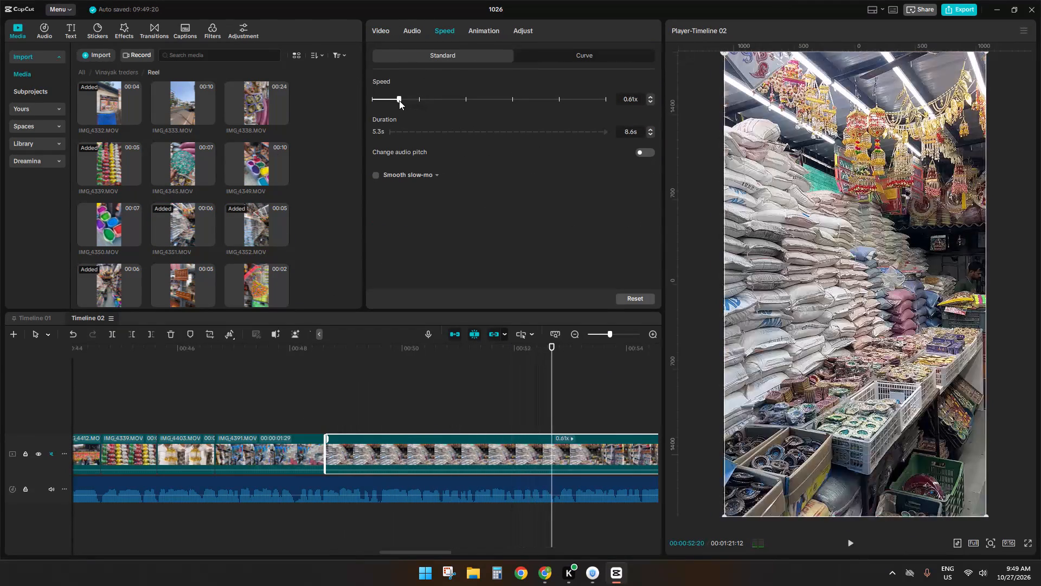
Play the slowed IMG_4351 clip, split it at 00:00:53:01 and delete the remainder.
{"action": "key", "text": "space"}
{"action": "key", "text": "space"}
{"action": "type", "text": "sd"}
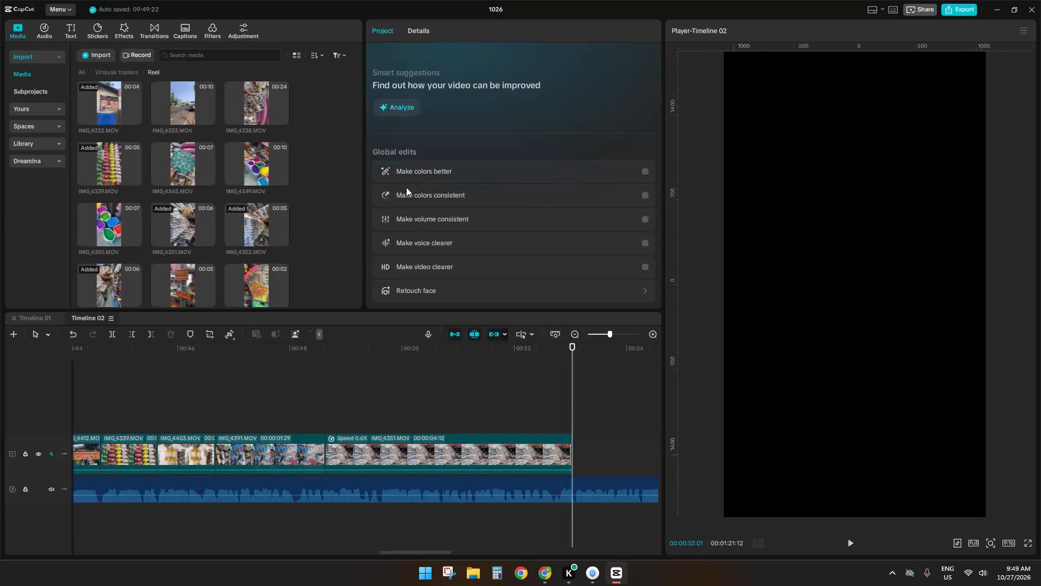
Add IMG_4349 to the timeline and move it onto the main track directly after IMG_4351.
{"action": "key", "text": "space"}
{"action": "left_click_drag", "start_coordinate": [242, 155], "coordinate": [492, 409]}
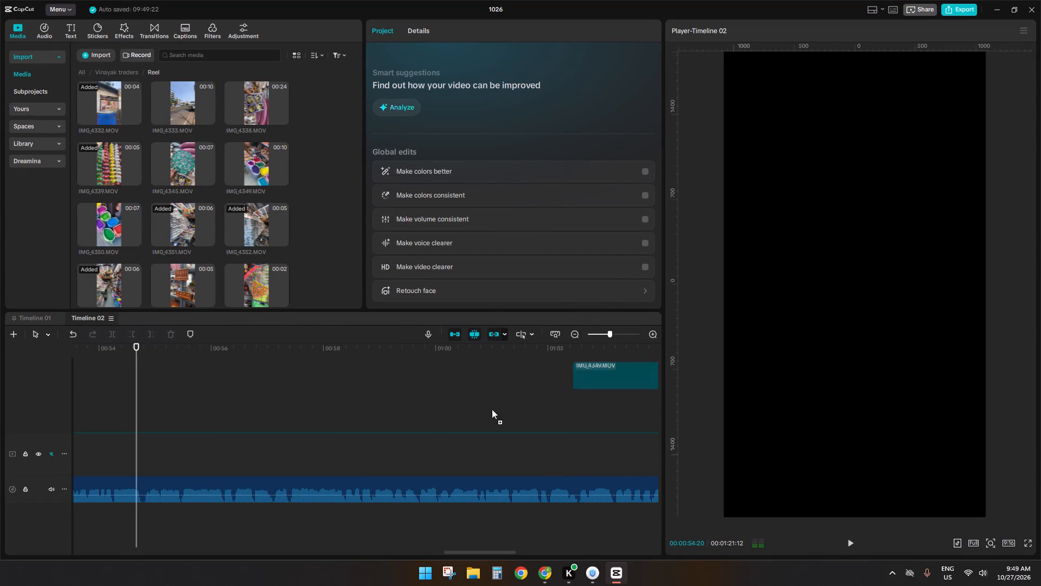
{"action": "left_click_drag", "start_coordinate": [492, 409], "coordinate": [119, 416]}
{"action": "left_click_drag", "start_coordinate": [243, 405], "coordinate": [241, 431]}
{"action": "left_click_drag", "start_coordinate": [238, 422], "coordinate": [237, 451]}
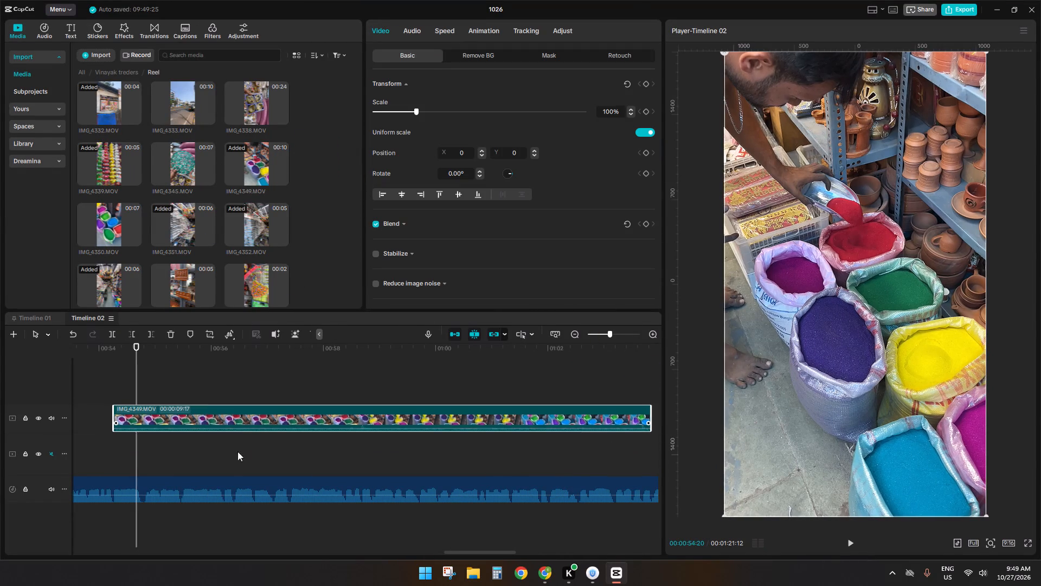
{"action": "left_click_drag", "start_coordinate": [237, 451], "coordinate": [236, 457]}
{"action": "left_click", "coordinate": [232, 404]}
{"action": "left_click_drag", "start_coordinate": [232, 404], "coordinate": [267, 419]}
Play IMG_4349 against the voice-over, split it at about 00:00:54:29, delete the remainder and resume playback.
{"action": "key", "text": "space"}
{"action": "scroll", "coordinate": [401, 502], "scroll_direction": "down", "scroll_amount": 8, "text": "ctrl"}
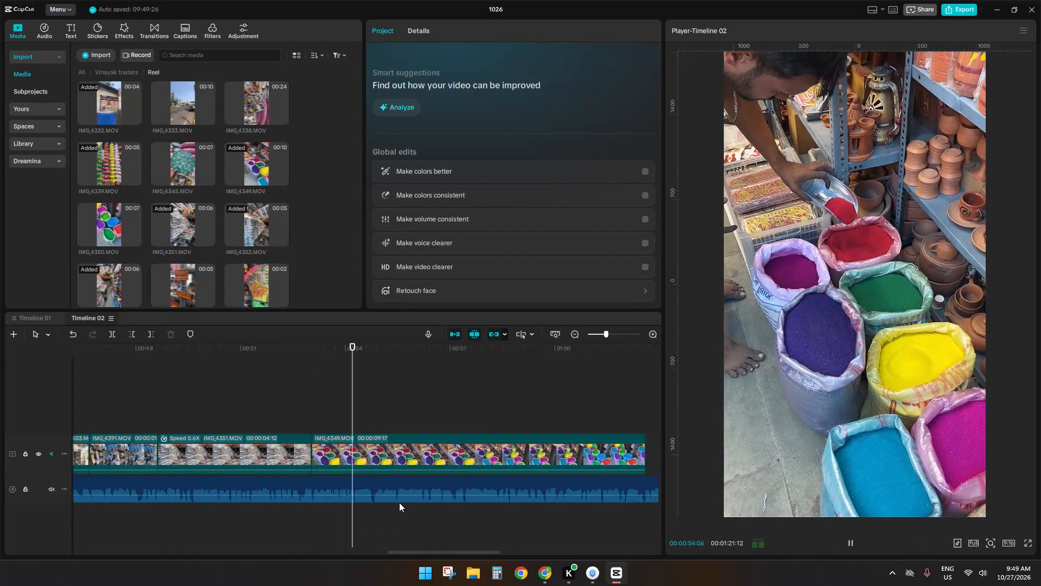
{"action": "scroll", "coordinate": [399, 502], "scroll_direction": "down", "scroll_amount": 3, "text": "ctrl"}
{"action": "key", "text": "space"}
{"action": "left_click", "coordinate": [388, 464]}
{"action": "type", "text": "sd"}
{"action": "key", "text": "space"}
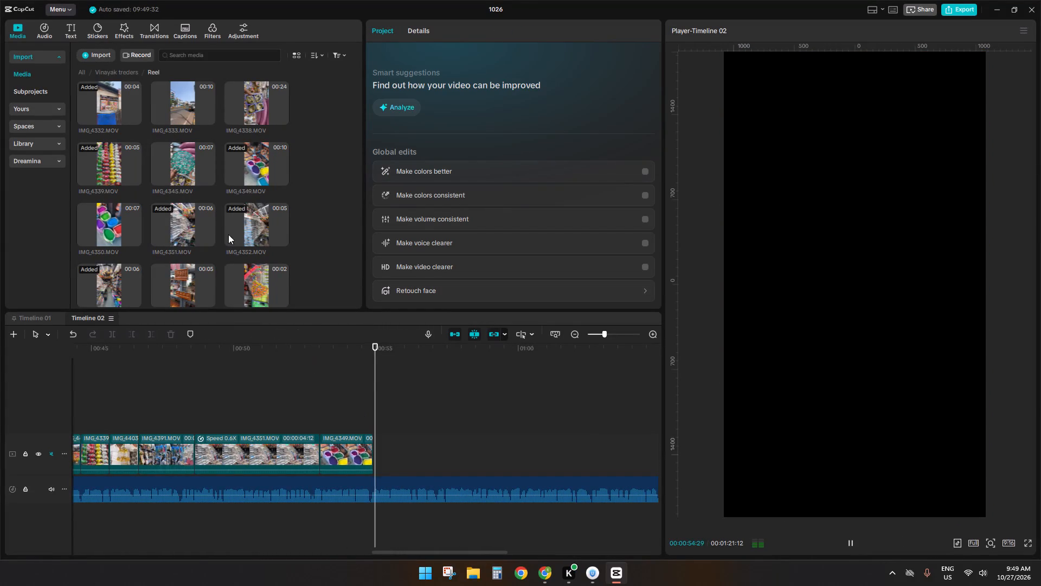
Add IMG_4345 to the timeline, move it onto the main track directly after IMG_4349, and start playback.
{"action": "left_click_drag", "start_coordinate": [182, 159], "coordinate": [403, 429]}
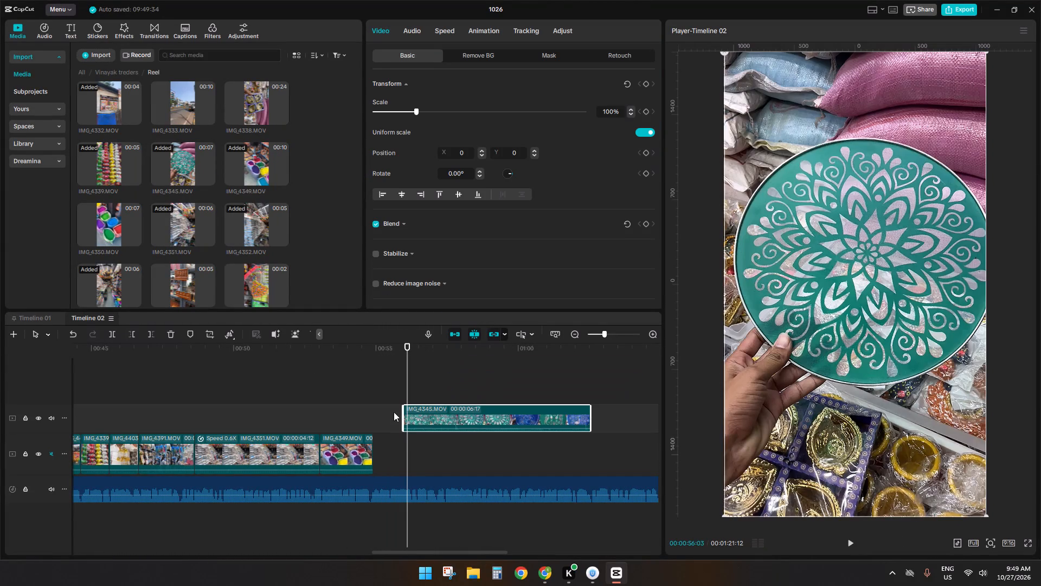
{"action": "left_click_drag", "start_coordinate": [448, 415], "coordinate": [439, 437]}
{"action": "left_click", "coordinate": [355, 397]}
{"action": "key", "text": "space"}
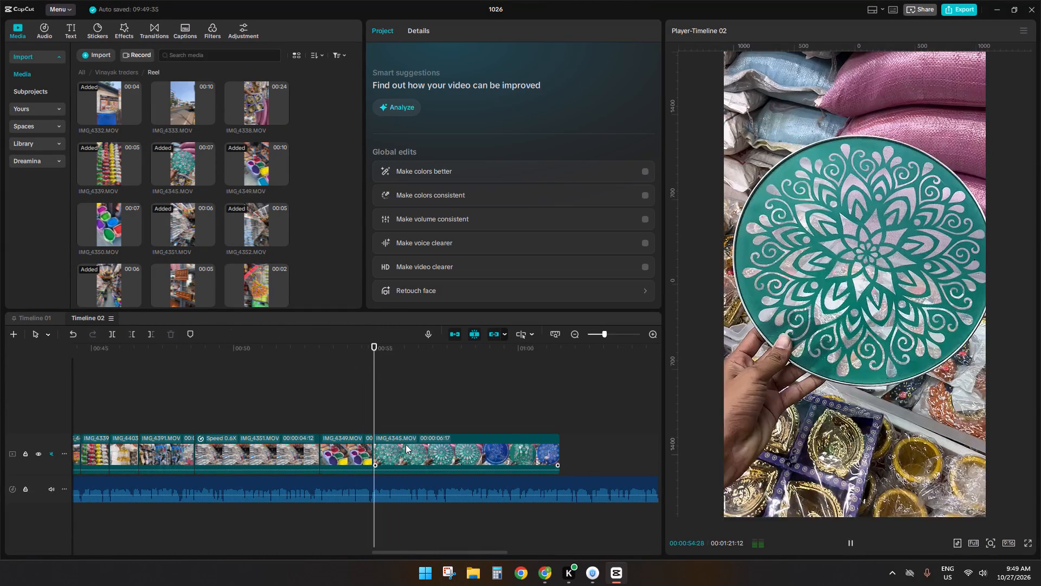
Split IMG_4345 at 00:00:56:01 and trim the second piece's start so it opens on the blue Ganesha plate.
{"action": "key", "text": "space"}
{"action": "key", "text": "s"}
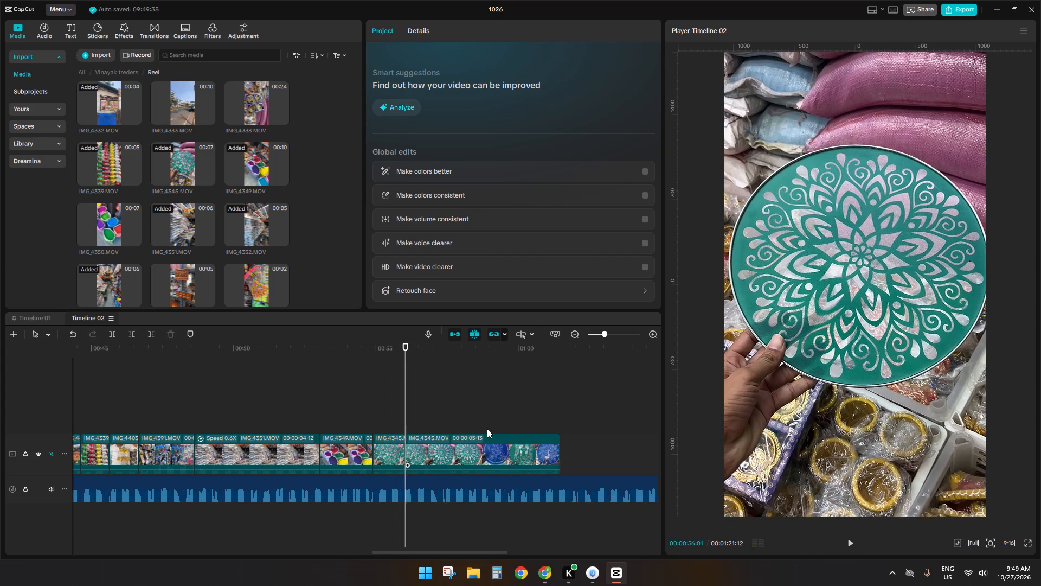
{"action": "double_click", "coordinate": [487, 426]}
{"action": "left_click", "coordinate": [487, 438]}
{"action": "key", "text": "q"}
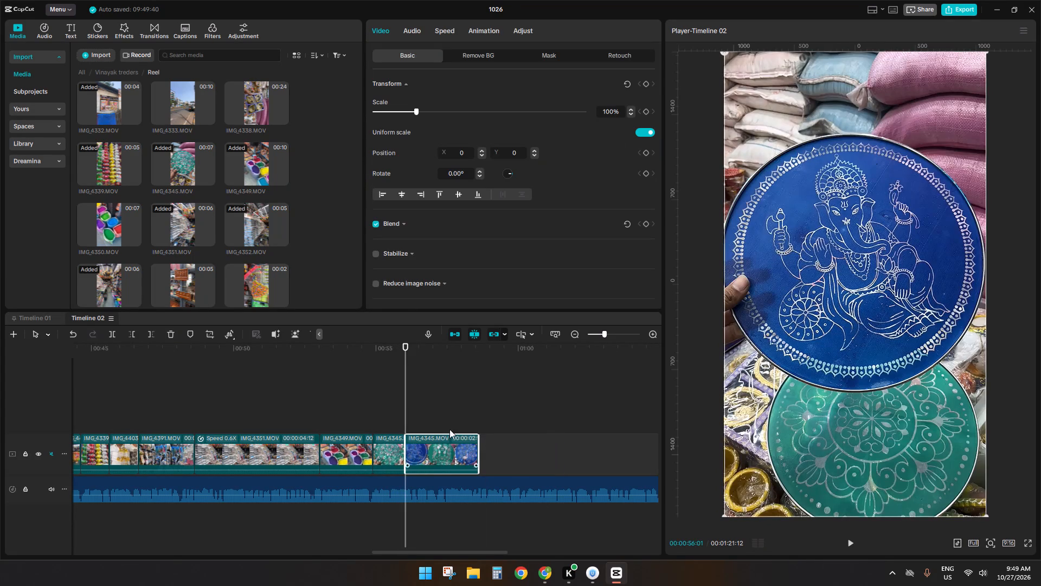
Play across the IMG_4345 cut, extend the second piece's start back to a 00:00:04:01 duration, and replay the cut.
{"action": "key", "text": "space"}
{"action": "left_click", "coordinate": [376, 409]}
{"action": "key", "text": "space"}
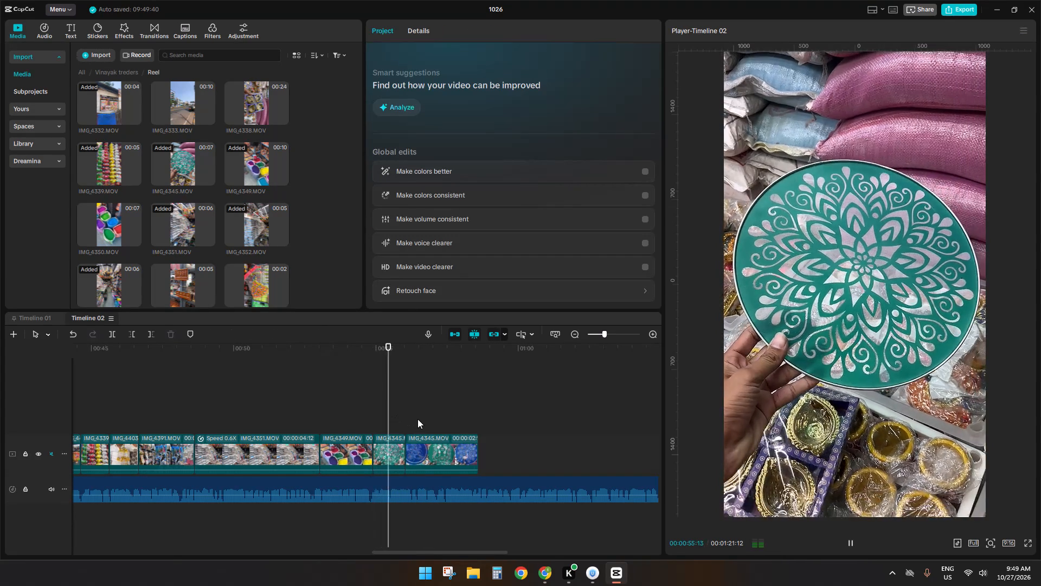
{"action": "key", "text": "space"}
{"action": "left_click", "coordinate": [410, 441]}
{"action": "left_click_drag", "start_coordinate": [404, 444], "coordinate": [384, 446]}
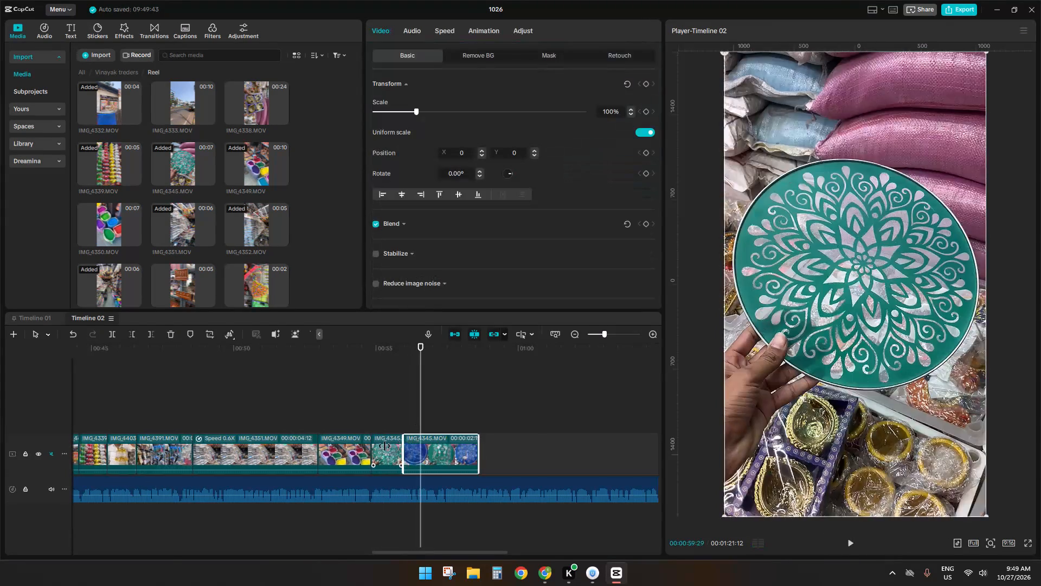
{"action": "left_click_drag", "start_coordinate": [384, 446], "coordinate": [364, 446]}
{"action": "key", "text": "space"}
{"action": "left_click", "coordinate": [404, 412]}
{"action": "key", "text": "space"}
{"action": "key", "text": "space"}
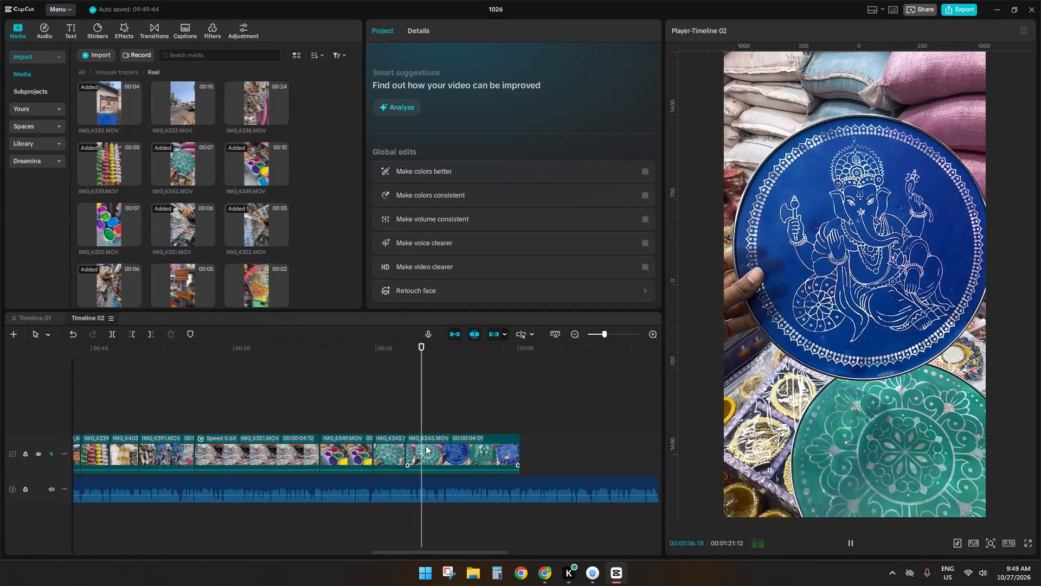
Trim the second IMG_4345 piece's start to a 00:00:03:20 duration, split it at 00:00:56:12 and delete the remainder.
{"action": "left_click_drag", "start_coordinate": [425, 424], "coordinate": [415, 427]}
{"action": "left_click", "coordinate": [415, 449]}
{"action": "type", "text": "q c"}
{"action": "key", "text": "space"}
{"action": "left_click", "coordinate": [415, 449]}
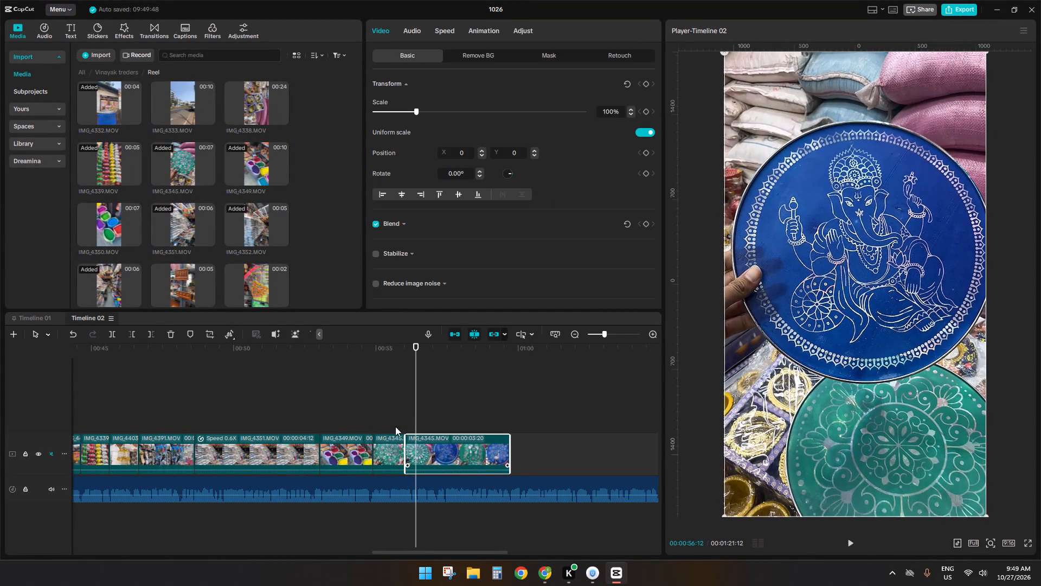
{"action": "key", "text": "s"}
{"action": "key", "text": "d"}
Browse the Reel media and preview clips such as IMG_4355, IMG_4369, IMG_4372 and IMG_4367 for the next shot.
{"action": "scroll", "coordinate": [236, 85], "scroll_direction": "down", "scroll_amount": 2}
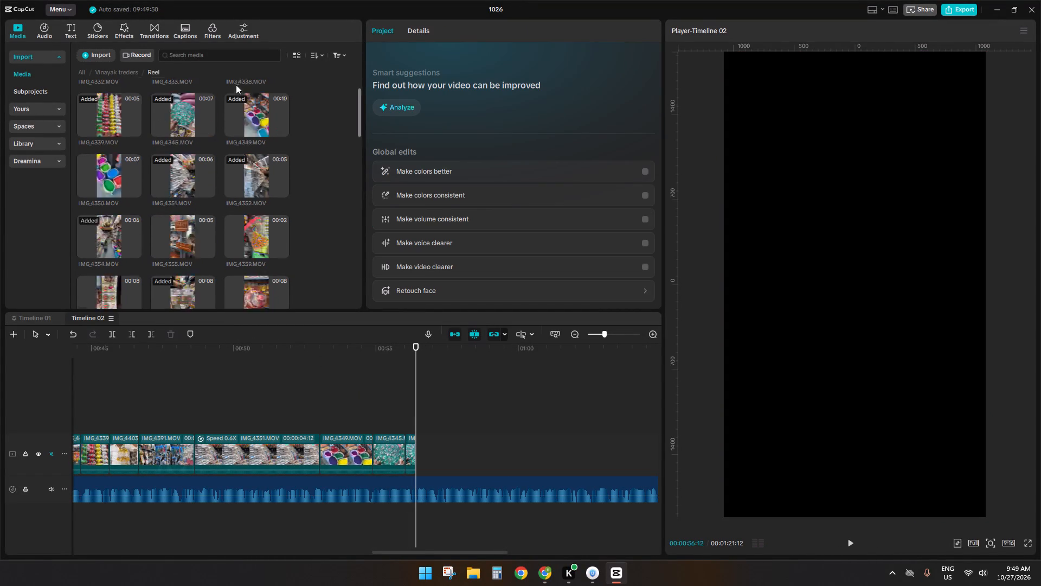
{"action": "left_click", "coordinate": [166, 209]}
{"action": "scroll", "coordinate": [185, 196], "scroll_direction": "down", "scroll_amount": 2}
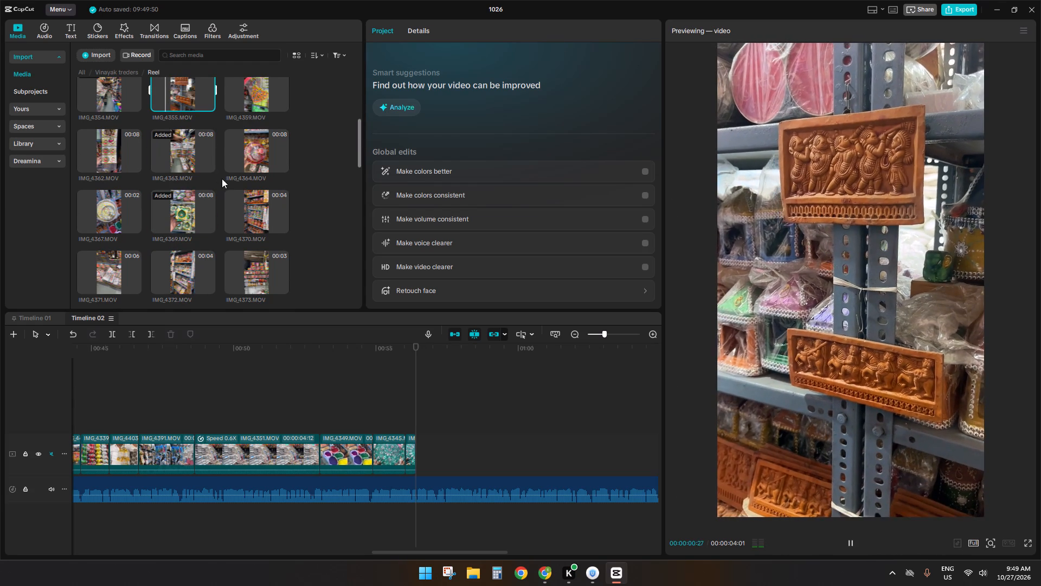
{"action": "left_click", "coordinate": [254, 164]}
{"action": "left_click", "coordinate": [173, 192]}
{"action": "left_click", "coordinate": [131, 207]}
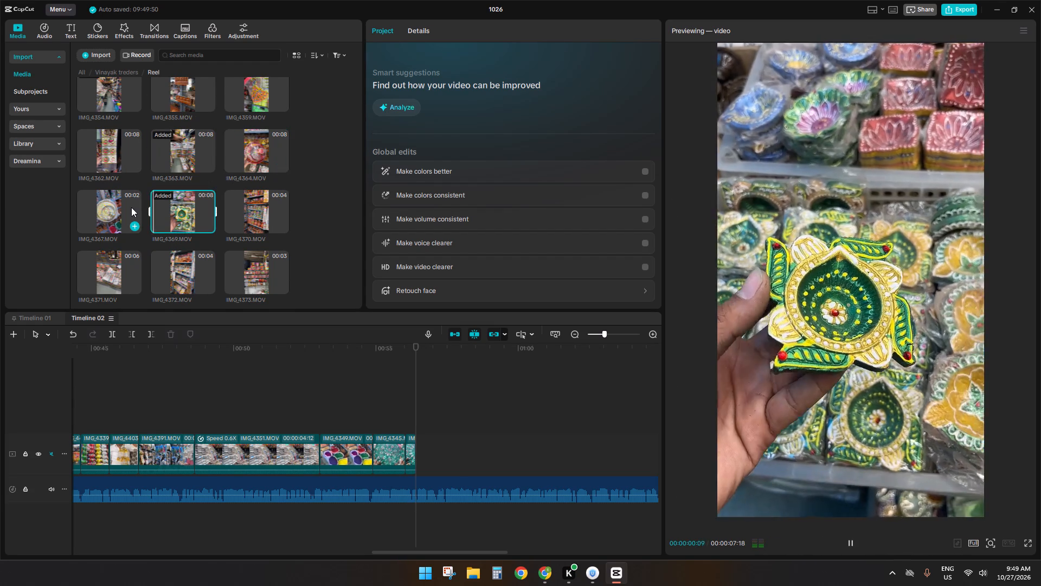
{"action": "scroll", "coordinate": [131, 206], "scroll_direction": "down", "scroll_amount": 1}
{"action": "left_click", "coordinate": [181, 224]}
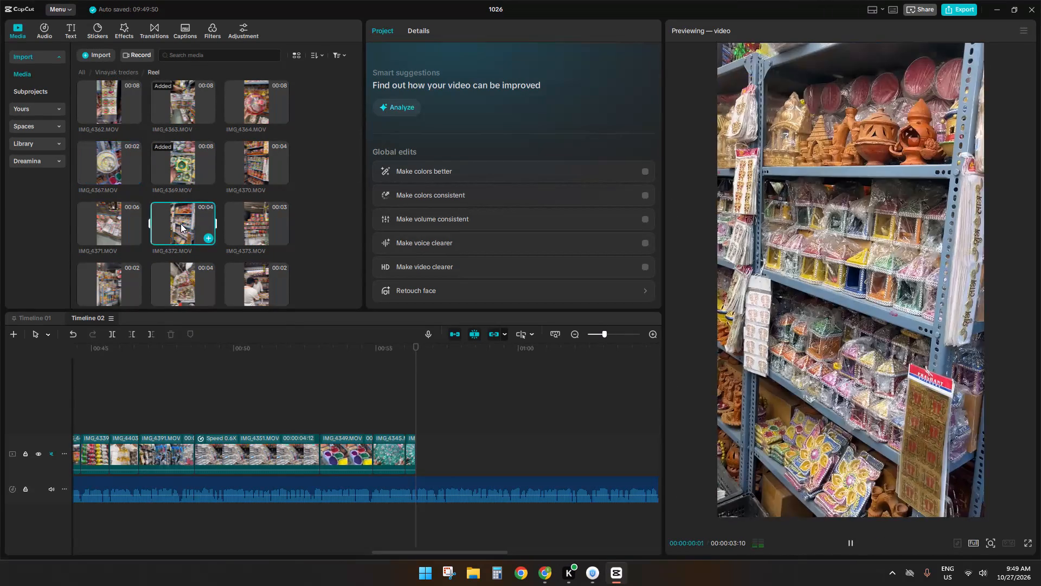
{"action": "scroll", "coordinate": [181, 224], "scroll_direction": "down", "scroll_amount": 3}
{"action": "scroll", "coordinate": [134, 159], "scroll_direction": "up", "scroll_amount": 2}
{"action": "left_click", "coordinate": [97, 119]}
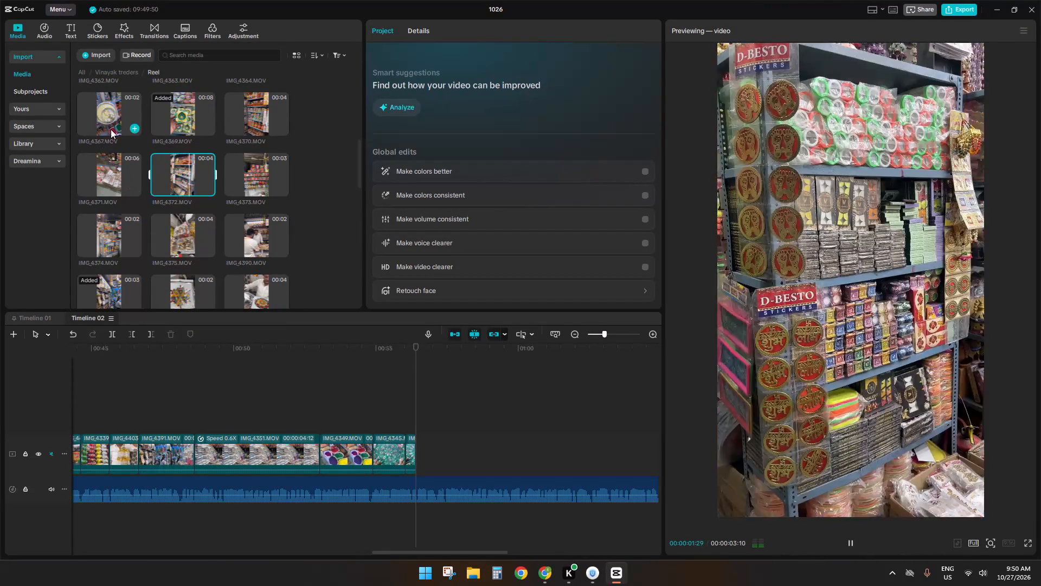
{"action": "scroll", "coordinate": [118, 146], "scroll_direction": "up", "scroll_amount": 3}
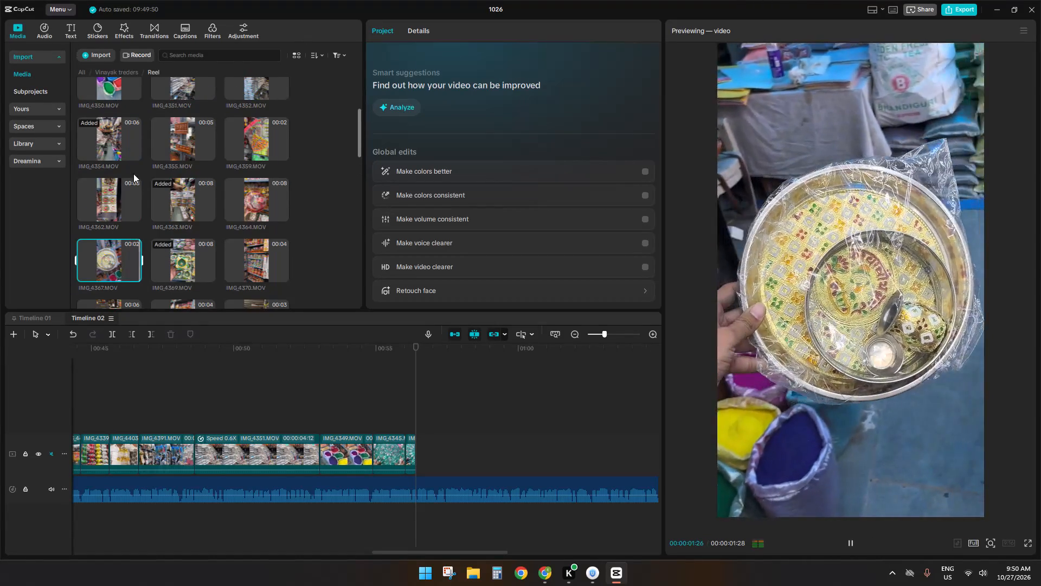
{"action": "scroll", "coordinate": [133, 174], "scroll_direction": "up", "scroll_amount": 3}
{"action": "left_click", "coordinate": [108, 162]}
{"action": "left_click", "coordinate": [175, 156]}
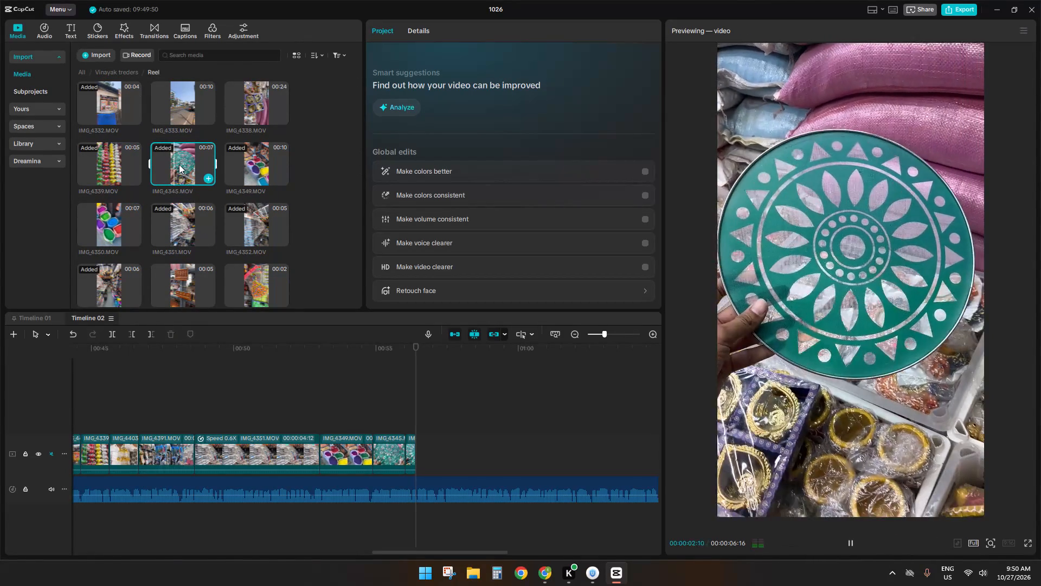
Add IMG_4345 again, trim its start to the blue peacock plate, and place it at the end of the main track.
{"action": "left_click_drag", "start_coordinate": [179, 164], "coordinate": [429, 430]}
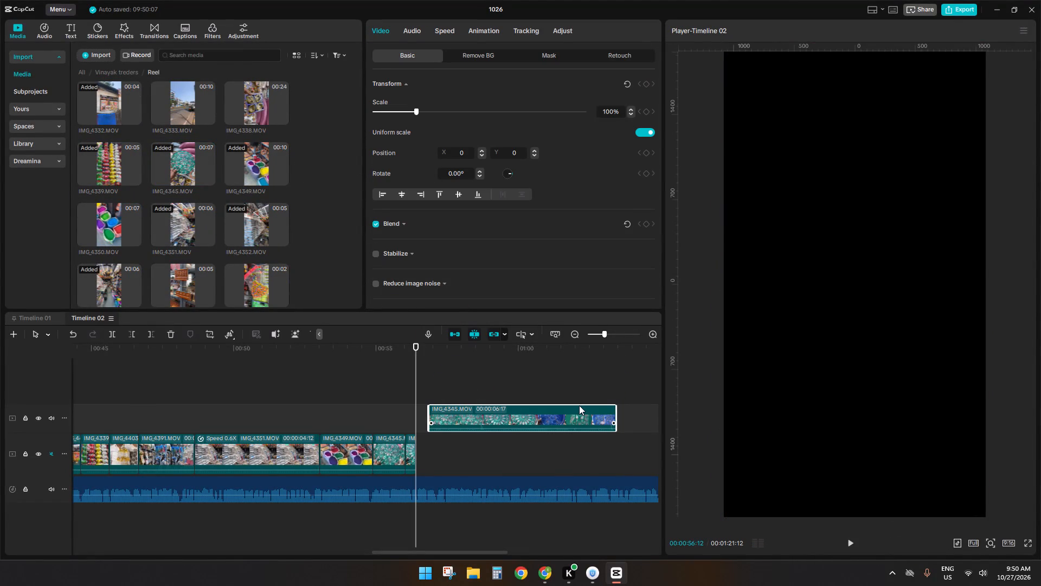
{"action": "left_click", "coordinate": [579, 405]}
{"action": "left_click", "coordinate": [588, 403]}
{"action": "left_click", "coordinate": [592, 418]}
{"action": "key", "text": "q"}
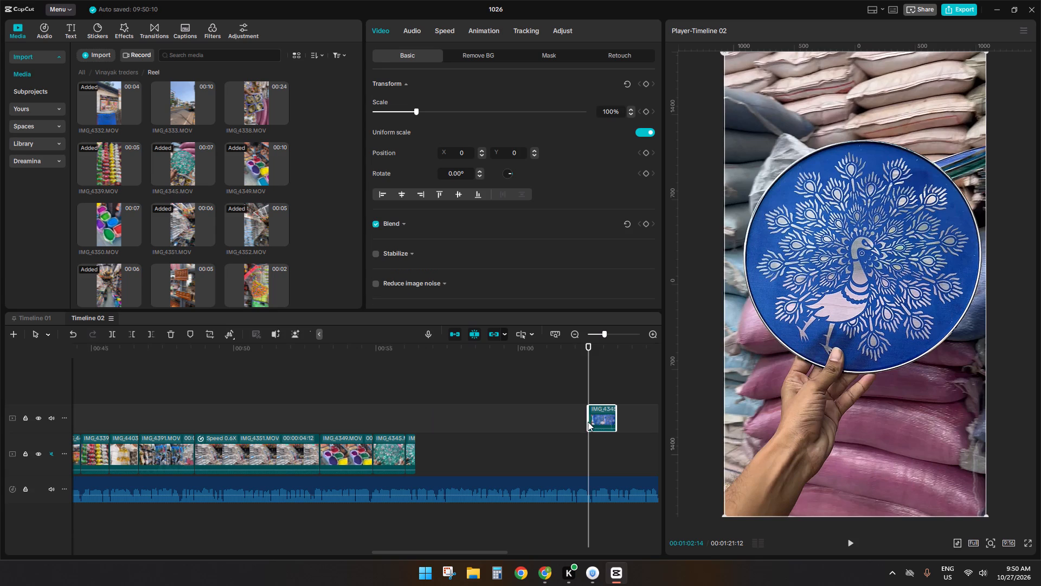
{"action": "left_click_drag", "start_coordinate": [599, 418], "coordinate": [571, 458]}
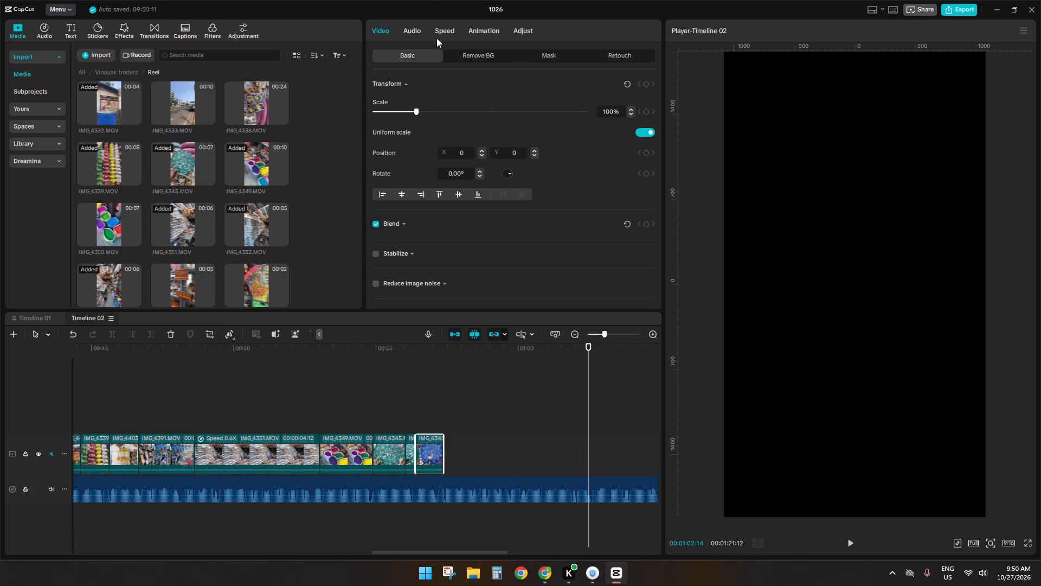
Slow the peacock-plate IMG_4345 clip to about 0.6x speed and play the sequence leading into it.
{"action": "left_click", "coordinate": [438, 36]}
{"action": "left_click", "coordinate": [403, 97]}
{"action": "left_click", "coordinate": [399, 390]}
{"action": "key", "text": "space"}
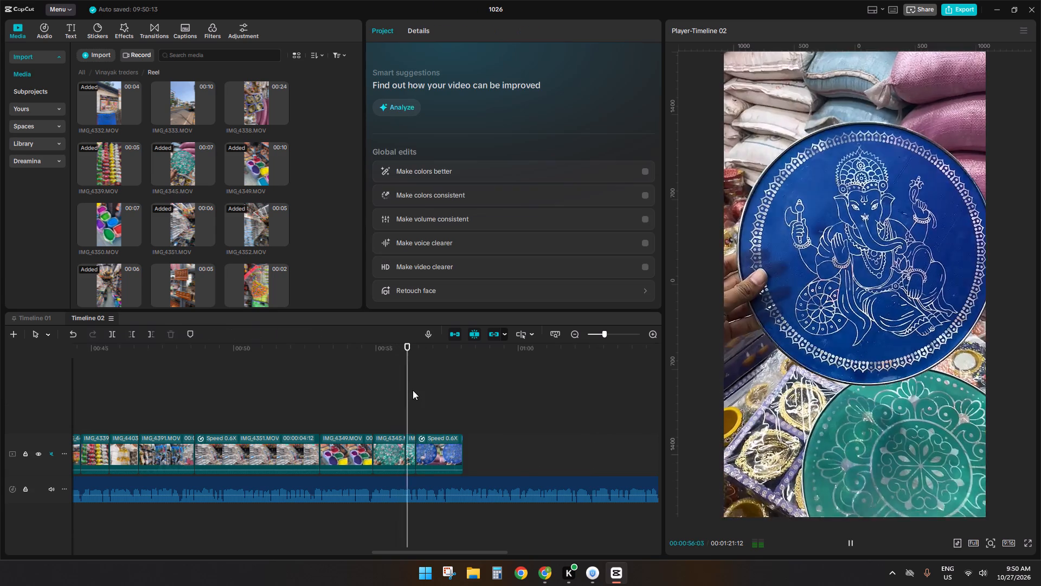
{"action": "key", "text": "space"}
{"action": "left_click", "coordinate": [385, 420]}
{"action": "key", "text": "space"}
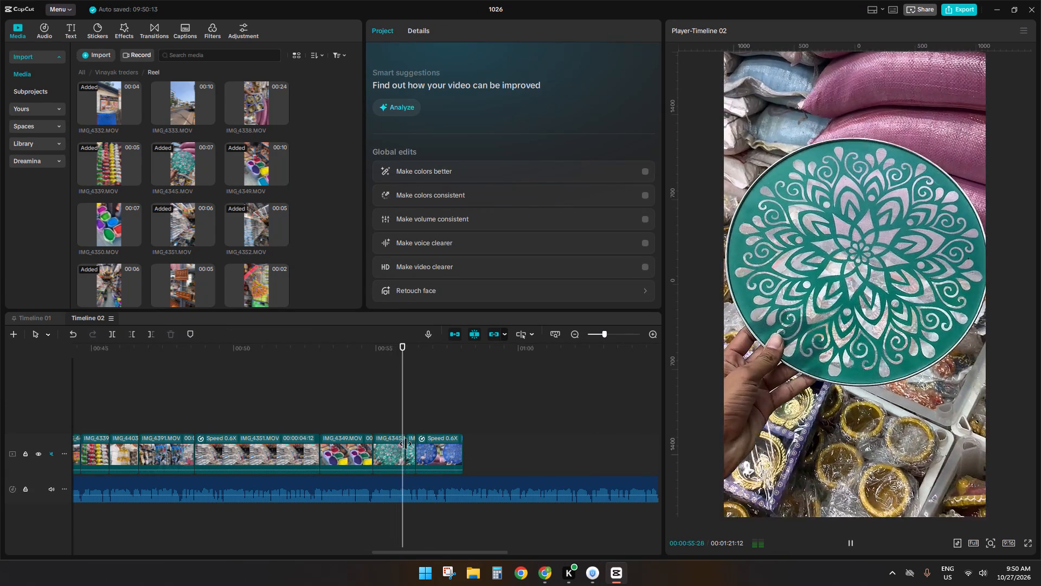
Play the slowed peacock-plate clip, split it at about 00:00:57:12, delete the remainder and continue playback to hear the voice-over.
{"action": "key", "text": "space"}
{"action": "key", "text": "space"}
{"action": "key", "text": "space"}
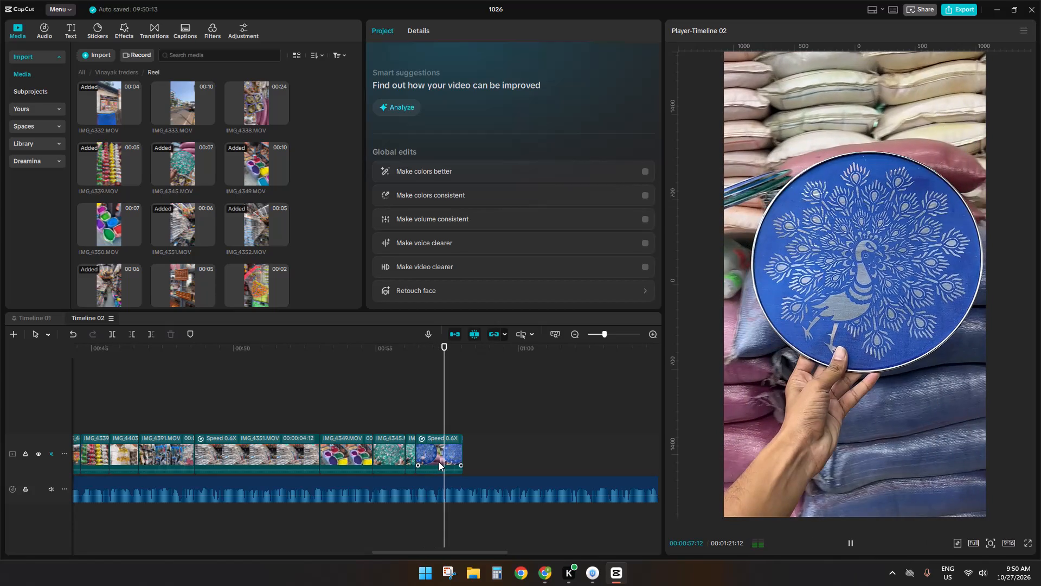
{"action": "left_click", "coordinate": [439, 462]}
{"action": "key", "text": "s"}
{"action": "key", "text": "d"}
{"action": "key", "text": "space"}
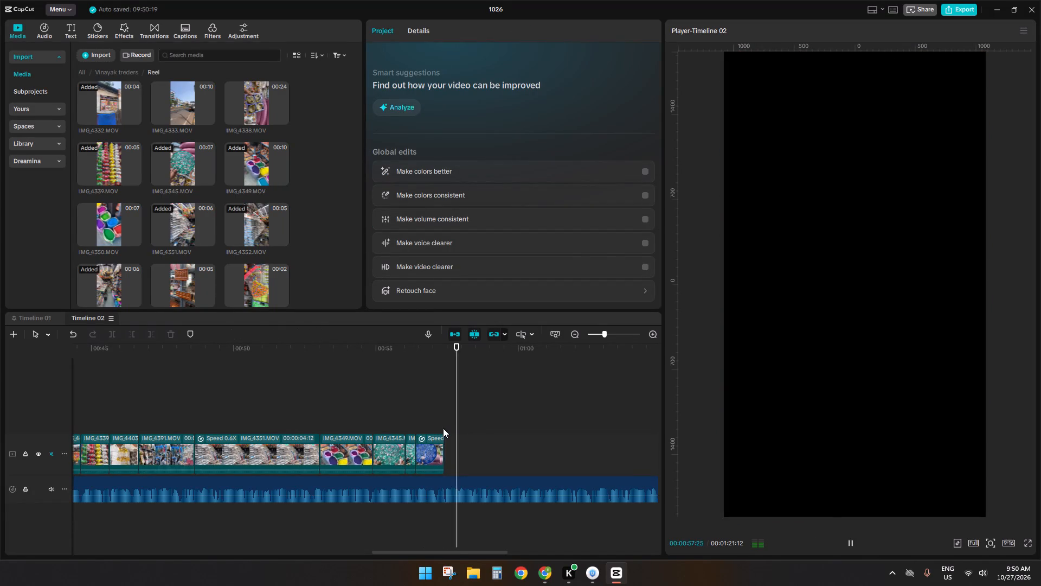
{"action": "key", "text": "space"}
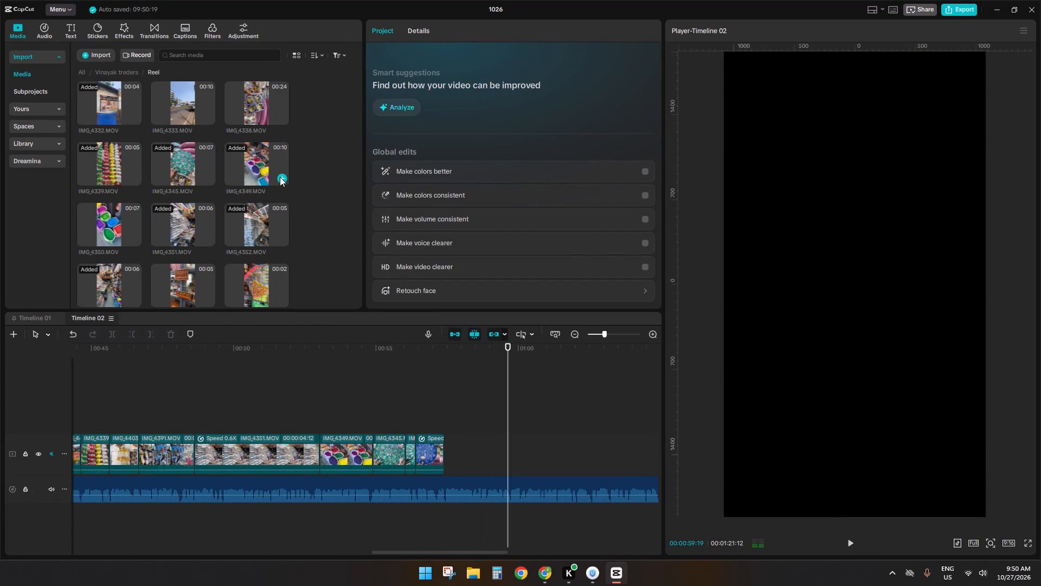
Preview more Reel media, including IMG_4359, IMG_4355, IMG_4369 and IMG_4392, to choose the next product shot.
{"action": "left_click", "coordinate": [256, 161]}
{"action": "left_click", "coordinate": [249, 289]}
{"action": "scroll", "coordinate": [249, 289], "scroll_direction": "down", "scroll_amount": 2}
{"action": "left_click", "coordinate": [251, 260]}
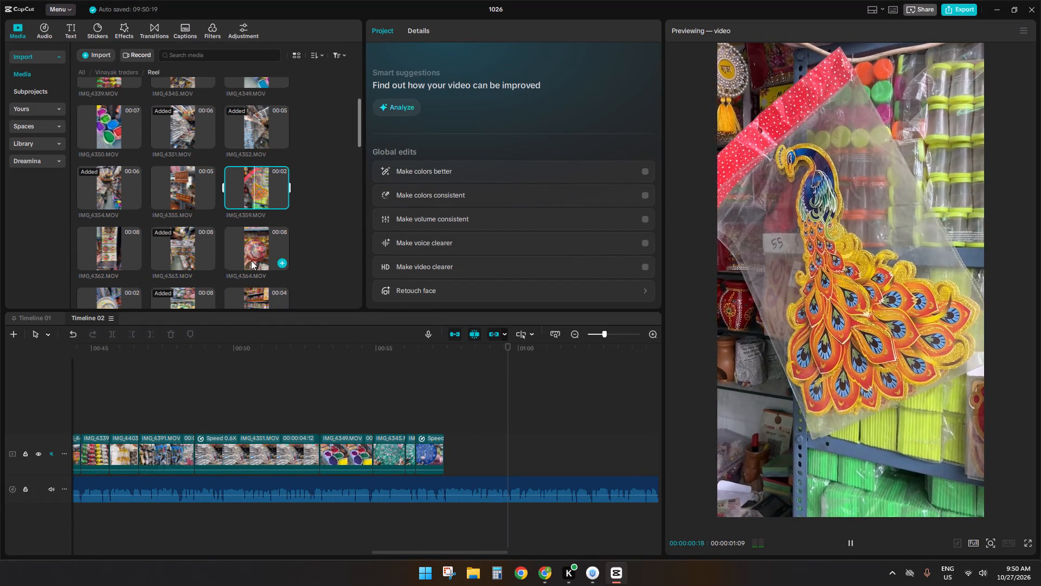
{"action": "left_click", "coordinate": [156, 205]}
{"action": "scroll", "coordinate": [156, 206], "scroll_direction": "down", "scroll_amount": 2}
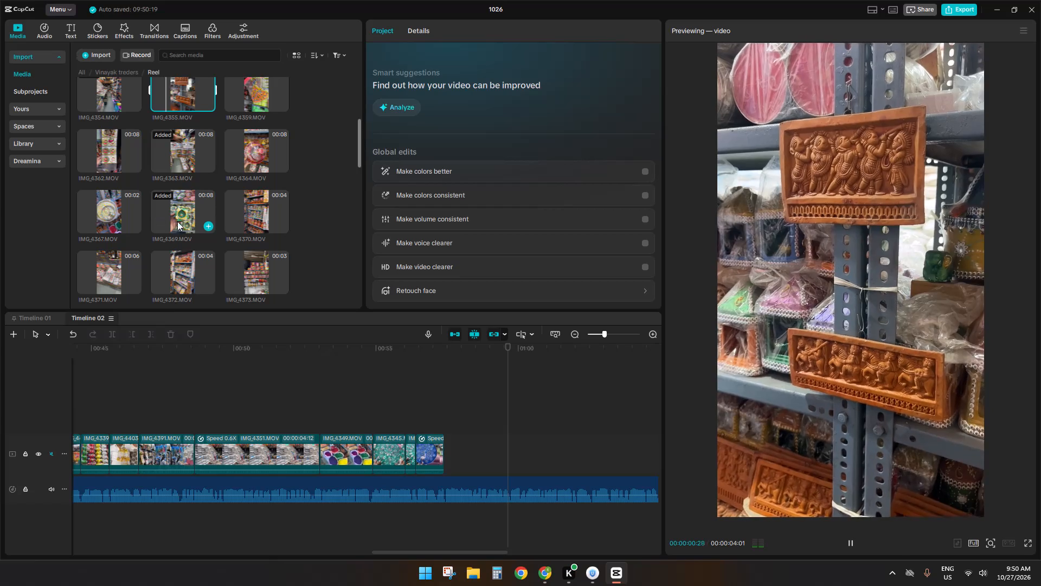
{"action": "left_click", "coordinate": [197, 226]}
{"action": "scroll", "coordinate": [193, 100], "scroll_direction": "down", "scroll_amount": 3}
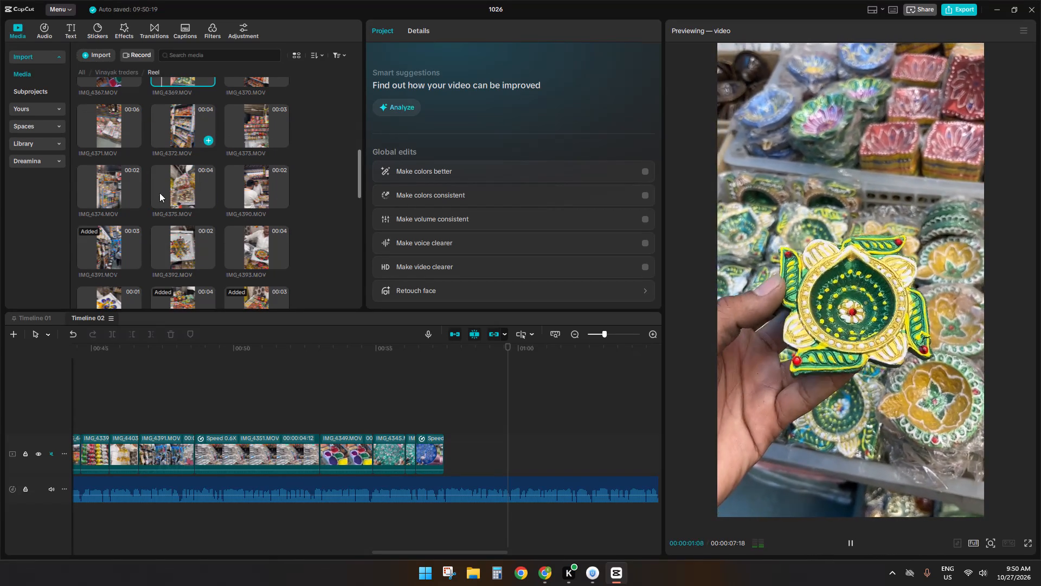
{"action": "left_click", "coordinate": [173, 240]}
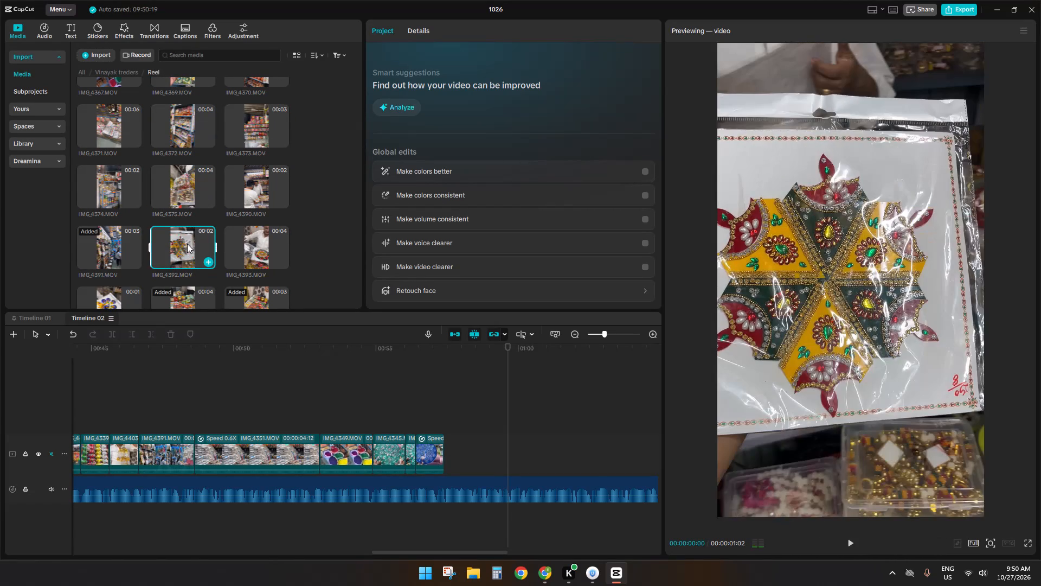
{"action": "left_click", "coordinate": [242, 243]}
Add IMG_4393 to the main track directly after the peacock-plate clip.
{"action": "left_click_drag", "start_coordinate": [246, 250], "coordinate": [527, 424]}
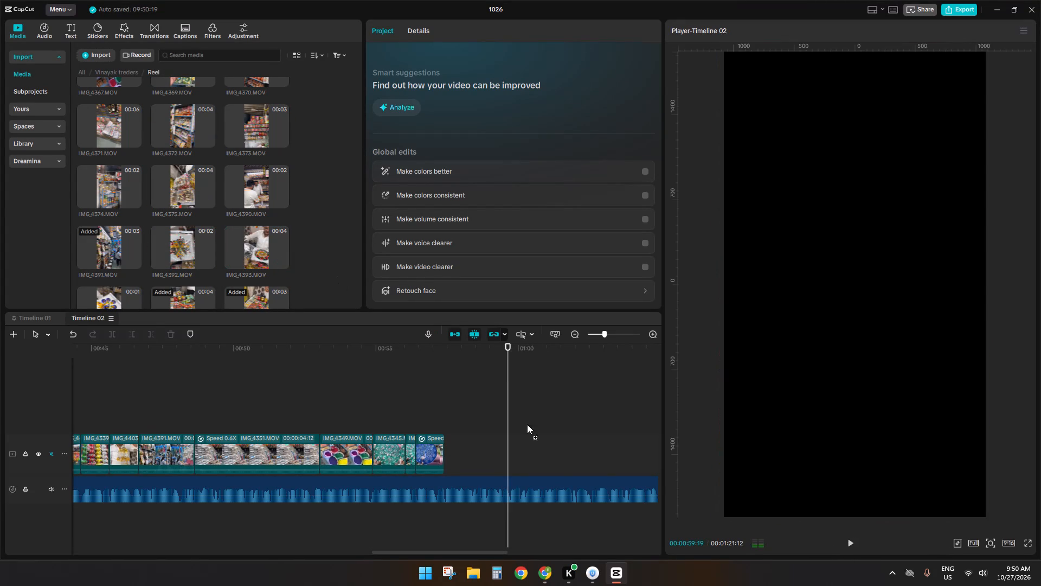
{"action": "left_click_drag", "start_coordinate": [527, 424], "coordinate": [485, 467]}
{"action": "left_click", "coordinate": [446, 407]}
Play IMG_4393, trim its start to the upright rangoli board, split it at 00:00:58:10 and delete the remainder.
{"action": "key", "text": "space"}
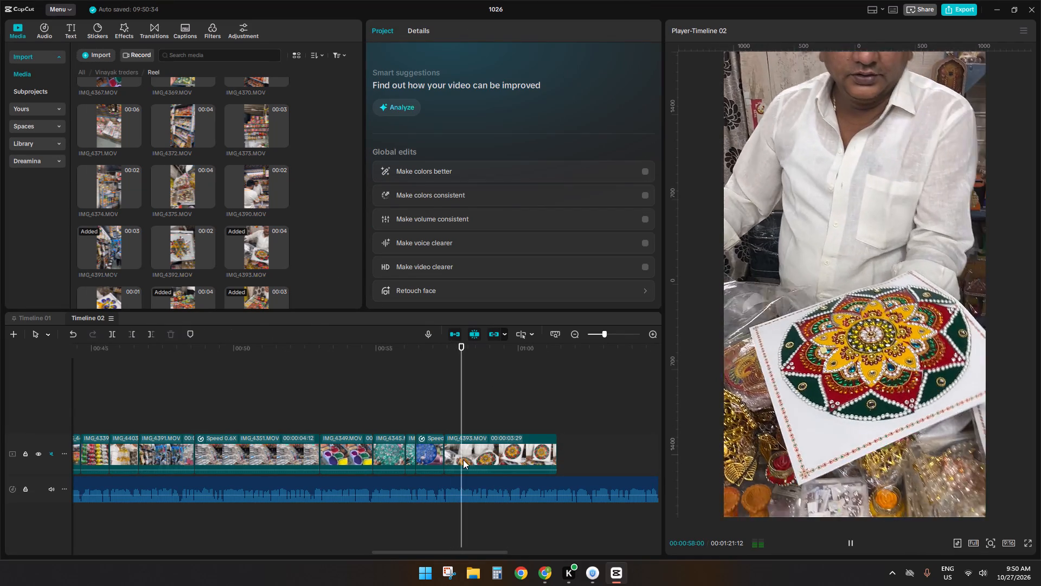
{"action": "key", "text": "space"}
{"action": "left_click", "coordinate": [517, 465]}
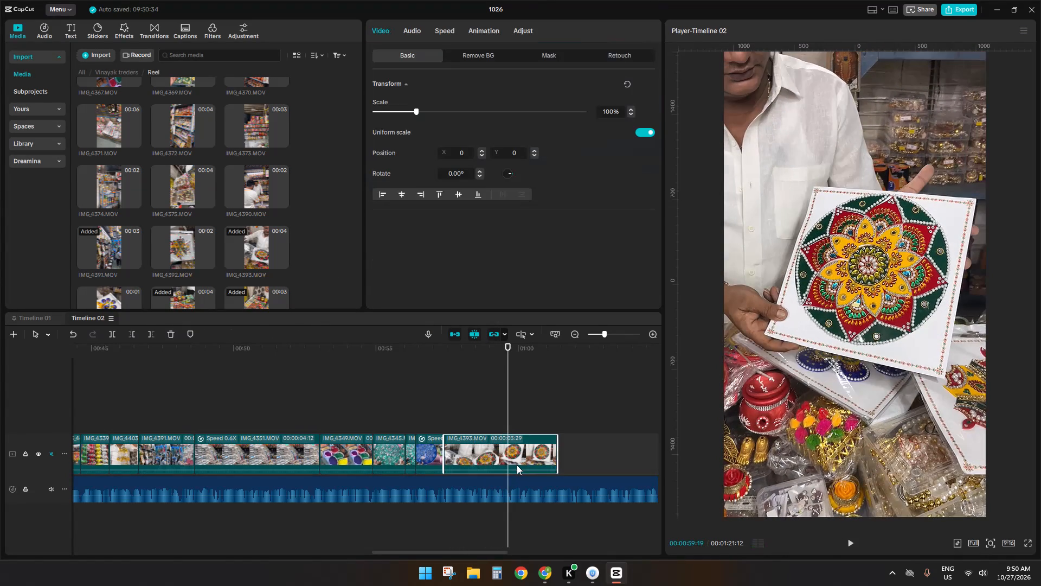
{"action": "type", "text": "q"}
{"action": "key", "text": "space"}
{"action": "key", "text": "space"}
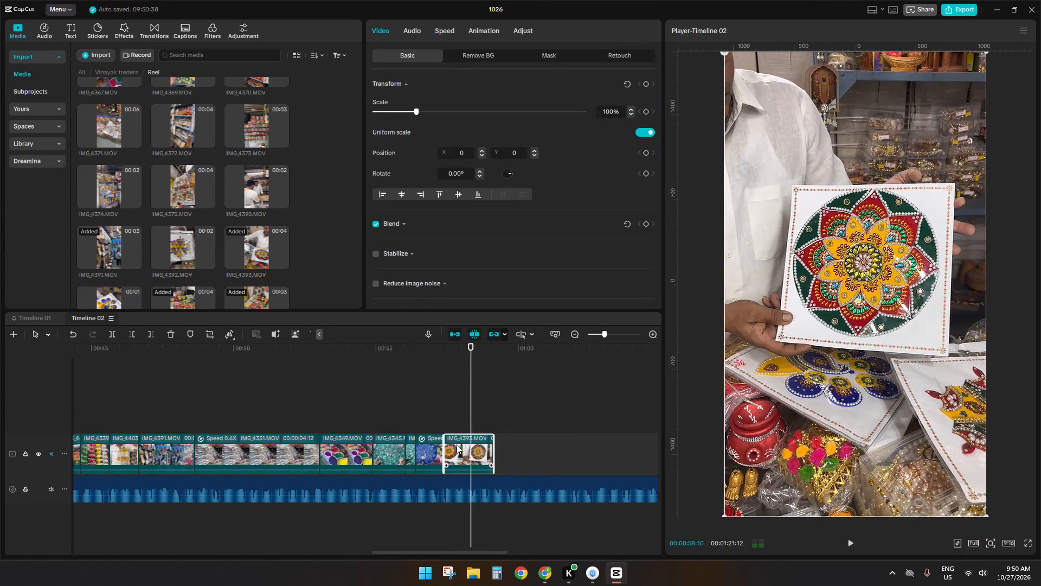
{"action": "key", "text": "s"}
{"action": "key", "text": "d"}
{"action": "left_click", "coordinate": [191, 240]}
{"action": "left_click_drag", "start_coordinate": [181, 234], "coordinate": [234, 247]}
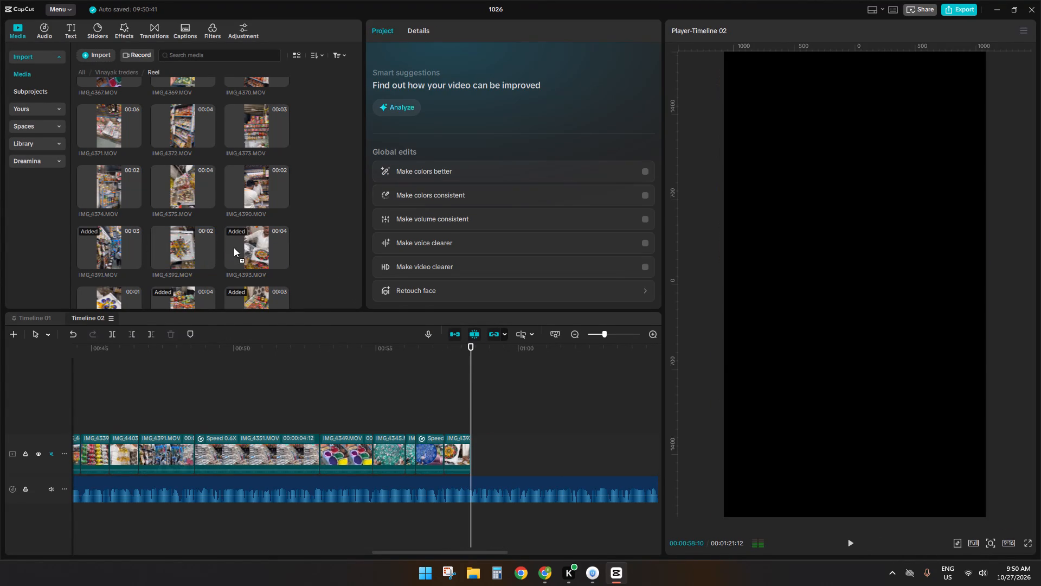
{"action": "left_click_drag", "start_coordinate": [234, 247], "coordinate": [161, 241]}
Add IMG_4394 to the main track directly after IMG_4393 and play it against the voice-over.
{"action": "scroll", "coordinate": [125, 245], "scroll_direction": "down", "scroll_amount": 2}
{"action": "left_click_drag", "start_coordinate": [112, 209], "coordinate": [505, 451]}
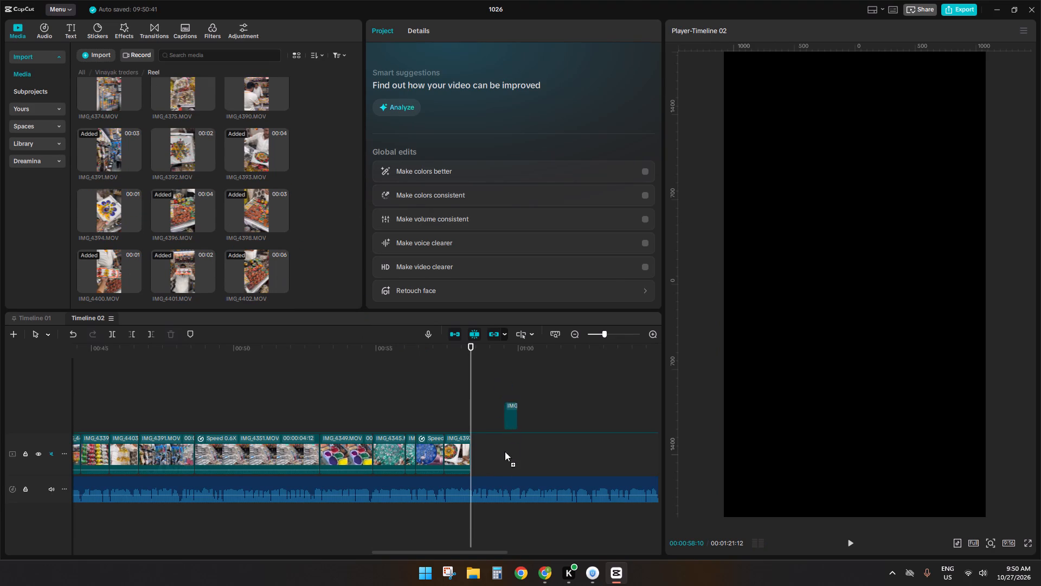
{"action": "left_click_drag", "start_coordinate": [505, 451], "coordinate": [493, 466]}
{"action": "key", "text": "space"}
{"action": "scroll", "coordinate": [513, 463], "scroll_direction": "up", "scroll_amount": 11, "text": "ctrl"}
{"action": "scroll", "coordinate": [499, 458], "scroll_direction": "down", "scroll_amount": 1, "text": "ctrl"}
{"action": "scroll", "coordinate": [499, 457], "scroll_direction": "up", "scroll_amount": 3, "text": "ctrl"}
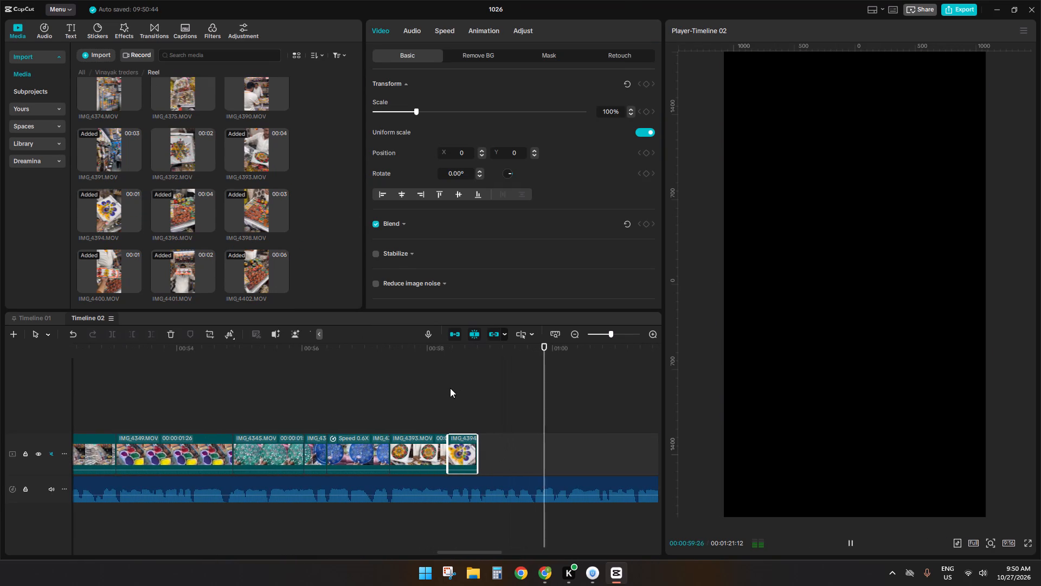
Replay IMG_4394 against the voice-over, split it at 00:00:58:21 and delete the remainder.
{"action": "left_click", "coordinate": [450, 388]}
{"action": "key", "text": "space"}
{"action": "key", "text": "space"}
{"action": "left_click", "coordinate": [473, 447]}
{"action": "key", "text": "s"}
{"action": "key", "text": "d"}
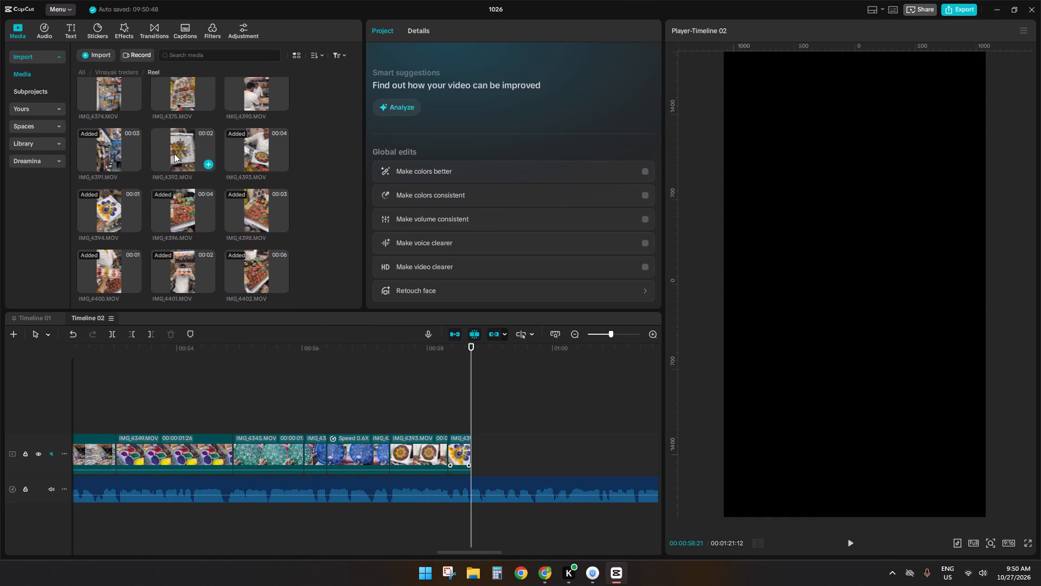
Add IMG_4392 directly after IMG_4394, play it, split it at 00:00:59:21 and delete the remainder.
{"action": "left_click_drag", "start_coordinate": [174, 154], "coordinate": [493, 465]}
{"action": "key", "text": "space"}
{"action": "key", "text": "space"}
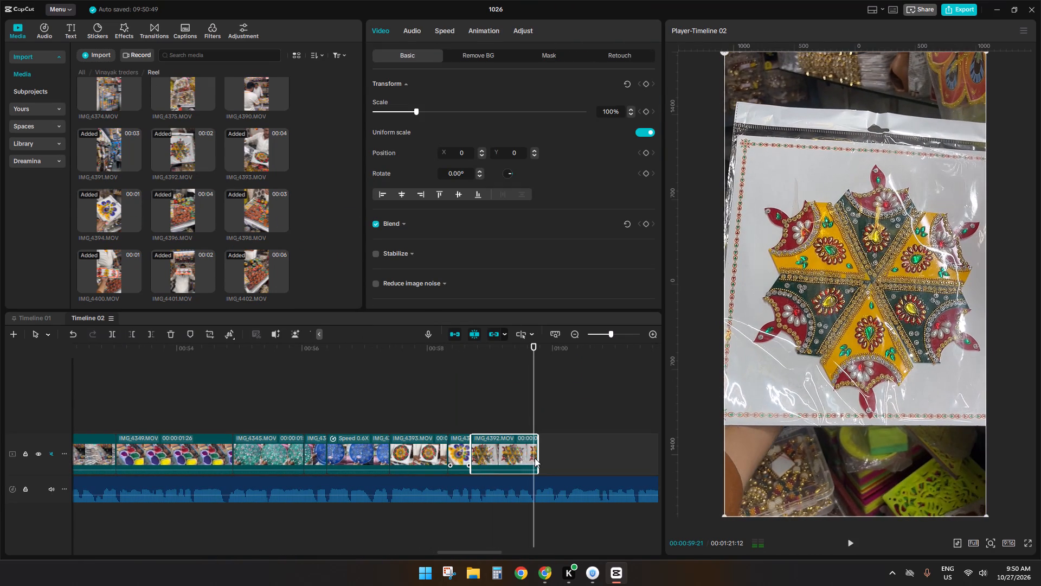
{"action": "type", "text": "sd"}
Review the edit from about 00:00:55 and listen to the voice-over past the end of IMG_4392.
{"action": "key", "text": "space"}
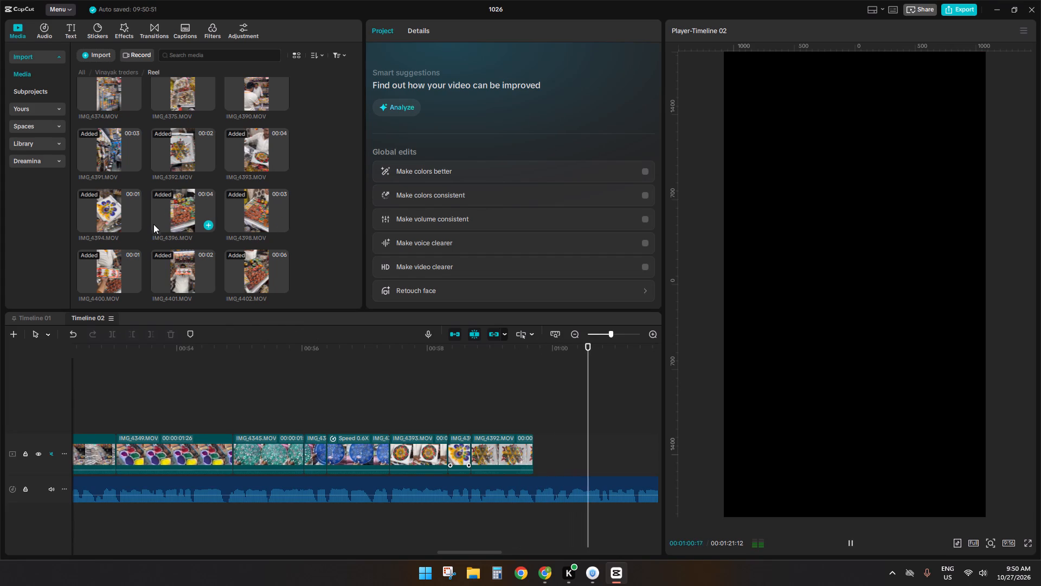
{"action": "scroll", "coordinate": [157, 226], "scroll_direction": "down", "scroll_amount": 6, "text": "ctrl"}
{"action": "scroll", "coordinate": [157, 226], "scroll_direction": "up", "scroll_amount": 1, "text": "ctrl"}
{"action": "scroll", "coordinate": [157, 226], "scroll_direction": "down", "scroll_amount": 2, "text": "ctrl"}
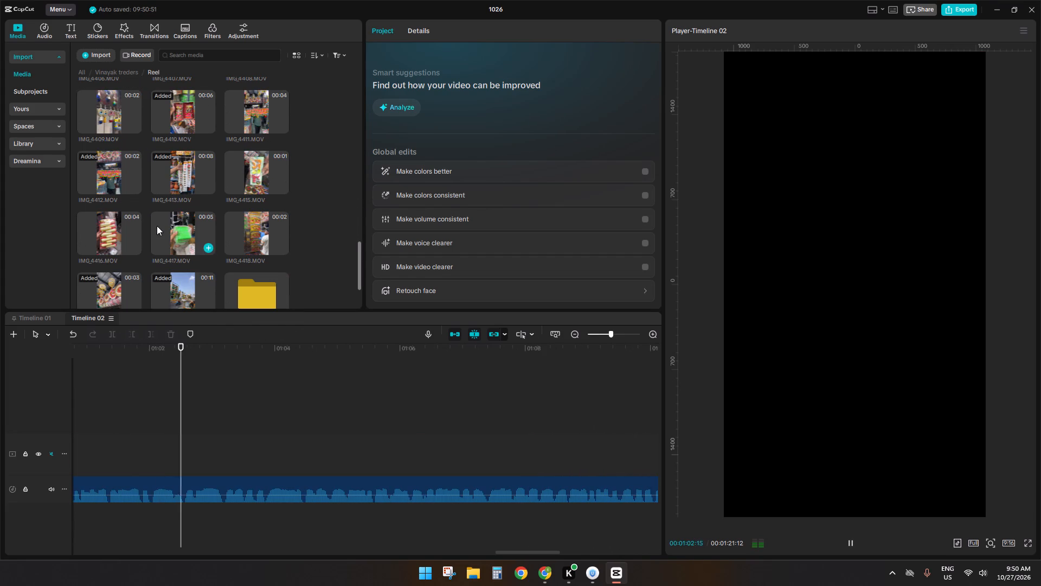
{"action": "scroll", "coordinate": [272, 502], "scroll_direction": "down", "scroll_amount": 20, "text": "ctrl"}
{"action": "scroll", "coordinate": [272, 502], "scroll_direction": "down", "scroll_amount": 9, "text": "ctrl"}
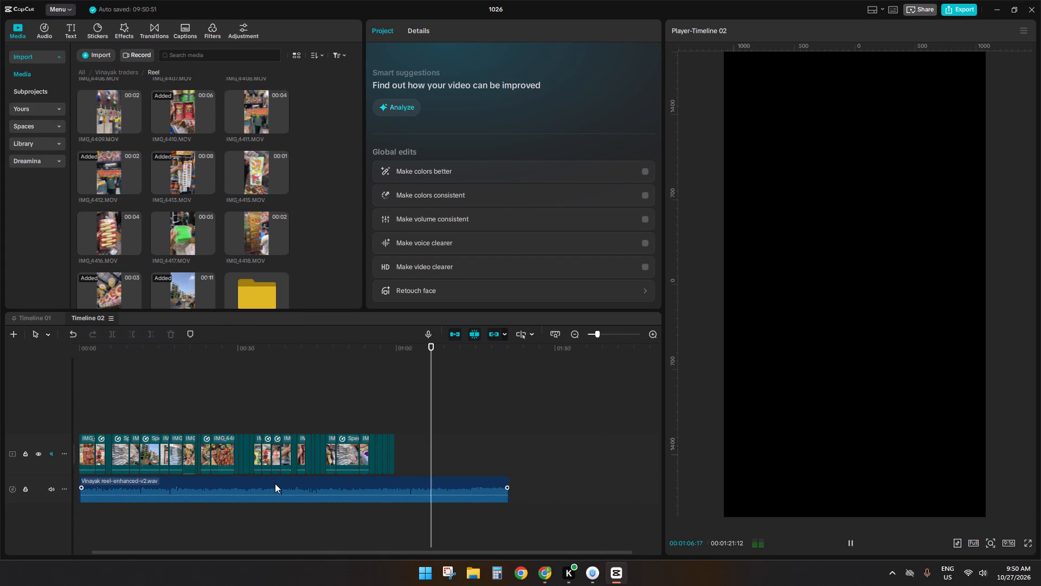
{"action": "left_click", "coordinate": [370, 400]}
{"action": "key", "text": "space"}
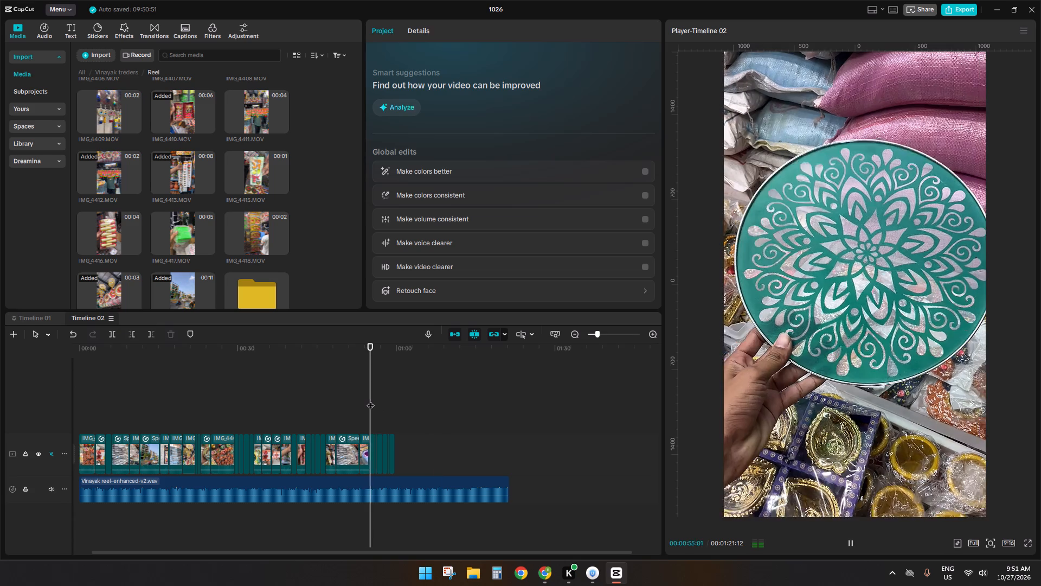
{"action": "scroll", "coordinate": [410, 433], "scroll_direction": "up", "scroll_amount": 9, "text": "ctrl"}
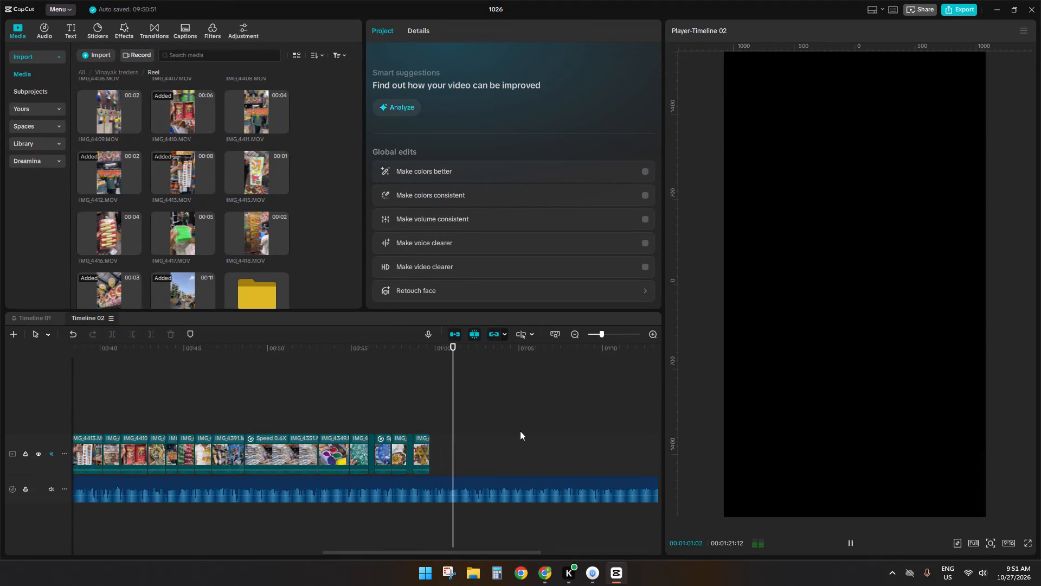
{"action": "left_click", "coordinate": [432, 424]}
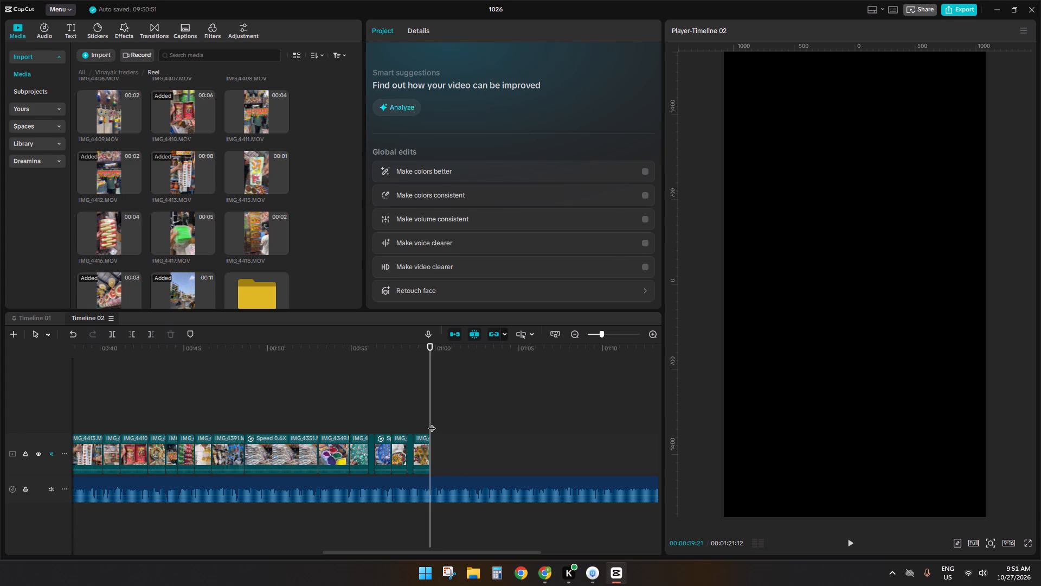
{"action": "key", "text": "space"}
{"action": "key", "text": "space"}
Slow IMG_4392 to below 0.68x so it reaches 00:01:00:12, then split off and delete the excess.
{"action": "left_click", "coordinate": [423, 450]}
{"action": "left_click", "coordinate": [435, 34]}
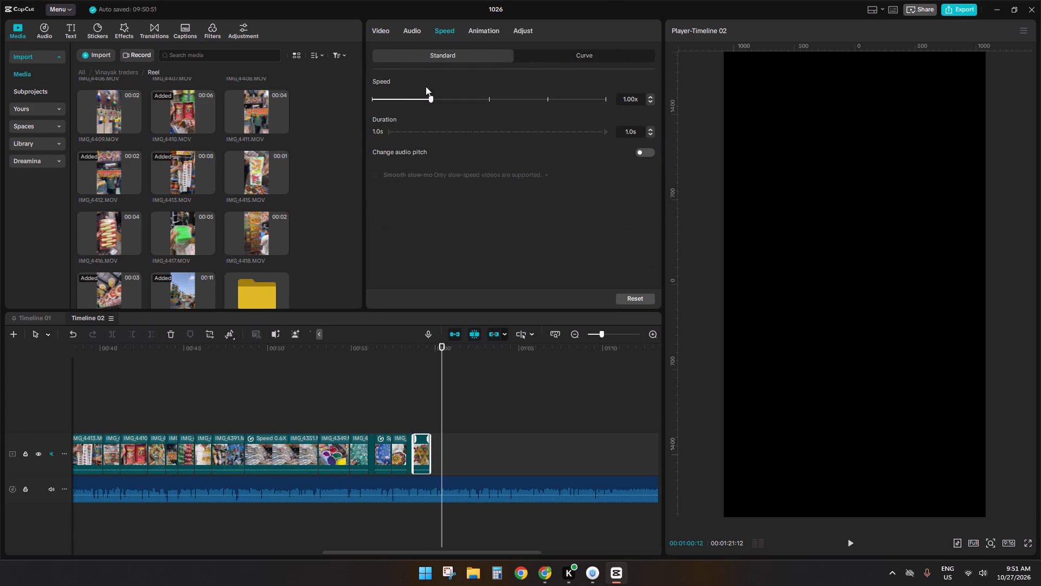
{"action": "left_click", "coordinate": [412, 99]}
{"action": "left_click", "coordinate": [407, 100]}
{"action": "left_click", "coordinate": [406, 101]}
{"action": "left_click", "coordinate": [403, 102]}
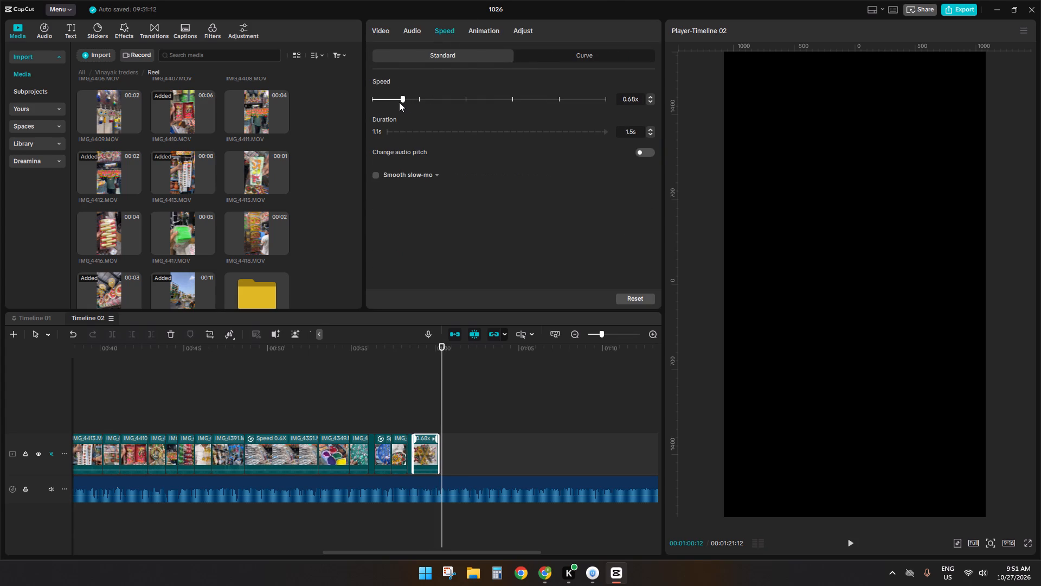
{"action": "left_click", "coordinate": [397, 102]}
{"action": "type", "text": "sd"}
Listen to the following voice-over phrase, slow IMG_4392 to about 0.3x, split it at 00:01:01:02 and delete the remainder.
{"action": "key", "text": "space"}
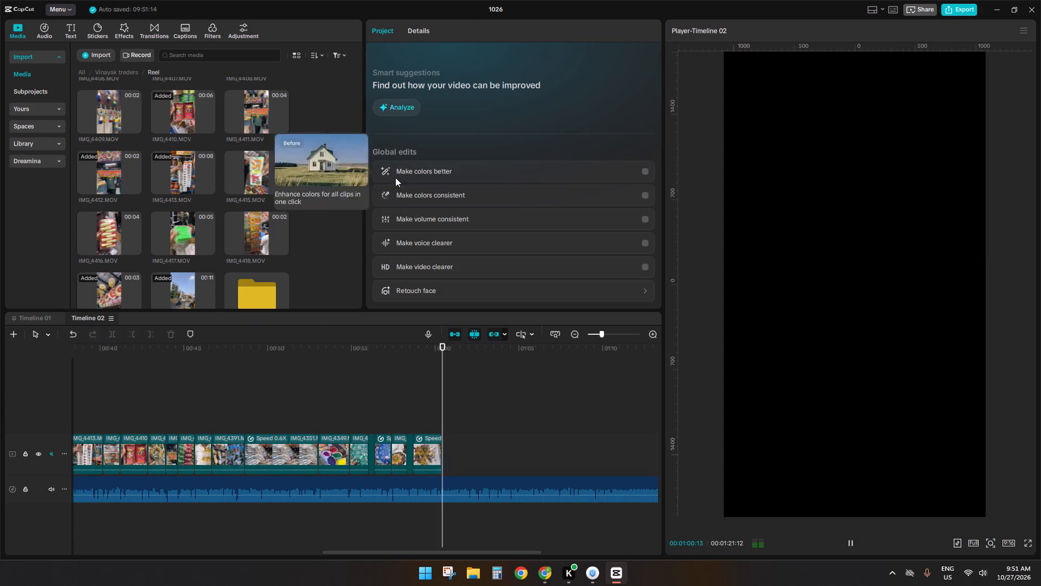
{"action": "left_click", "coordinate": [442, 416]}
{"action": "key", "text": "space"}
{"action": "key", "text": "space"}
{"action": "left_click", "coordinate": [433, 444]}
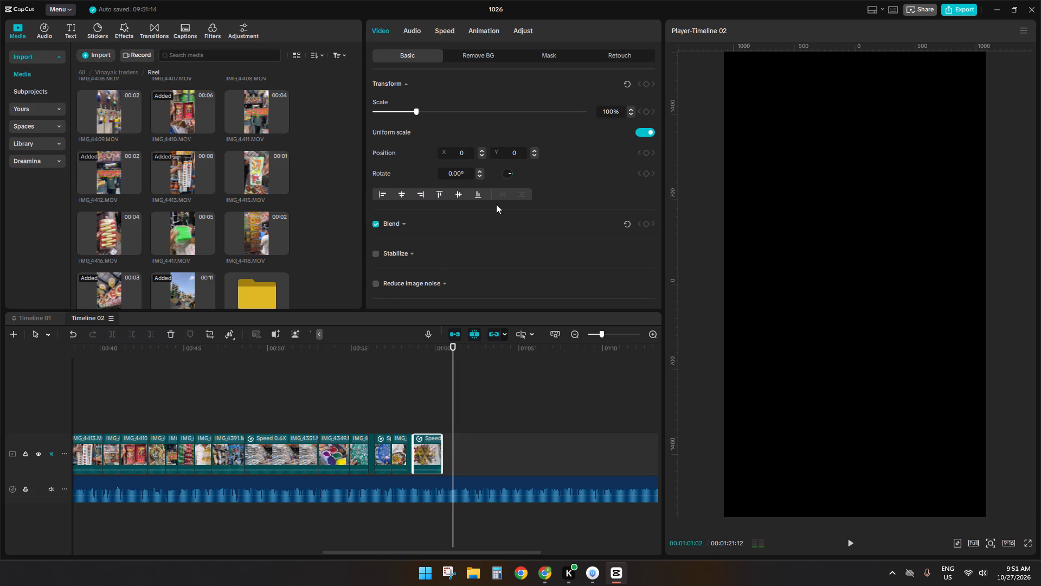
{"action": "left_click", "coordinate": [447, 33]}
{"action": "left_click_drag", "start_coordinate": [400, 100], "coordinate": [389, 103]}
{"action": "key", "text": "s"}
{"action": "key", "text": "d"}
{"action": "key", "text": "space"}
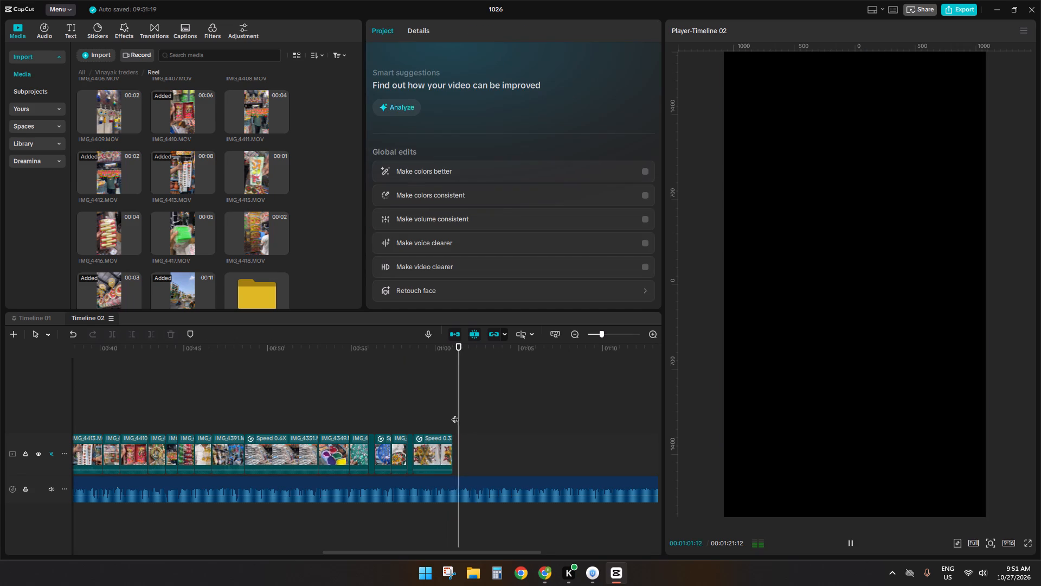
{"action": "left_click", "coordinate": [452, 414]}
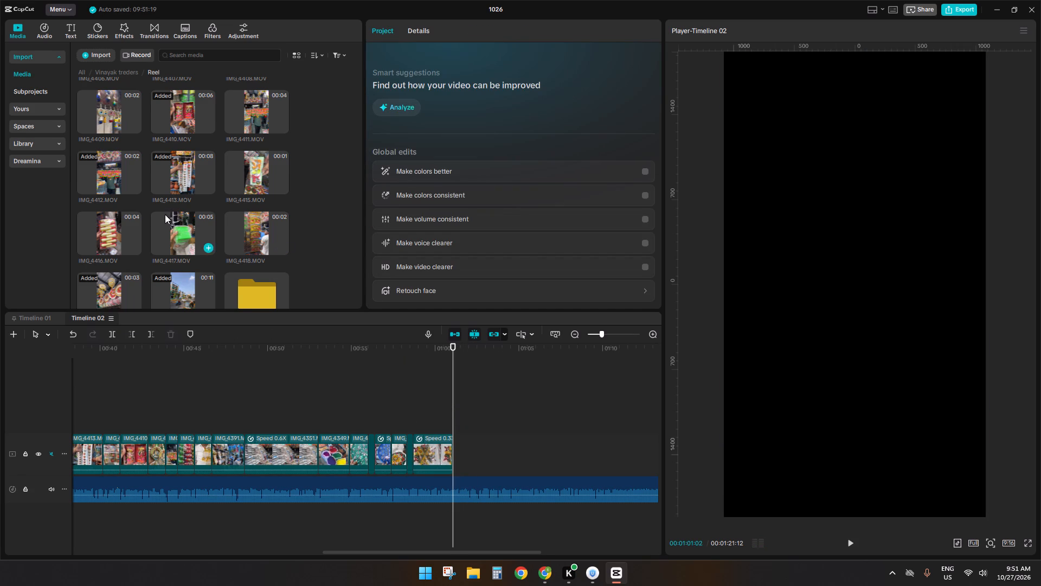
Preview shelf shots in the Reel media and add IMG_4370 to the main track directly after IMG_4392.
{"action": "scroll", "coordinate": [162, 189], "scroll_direction": "up", "scroll_amount": 11}
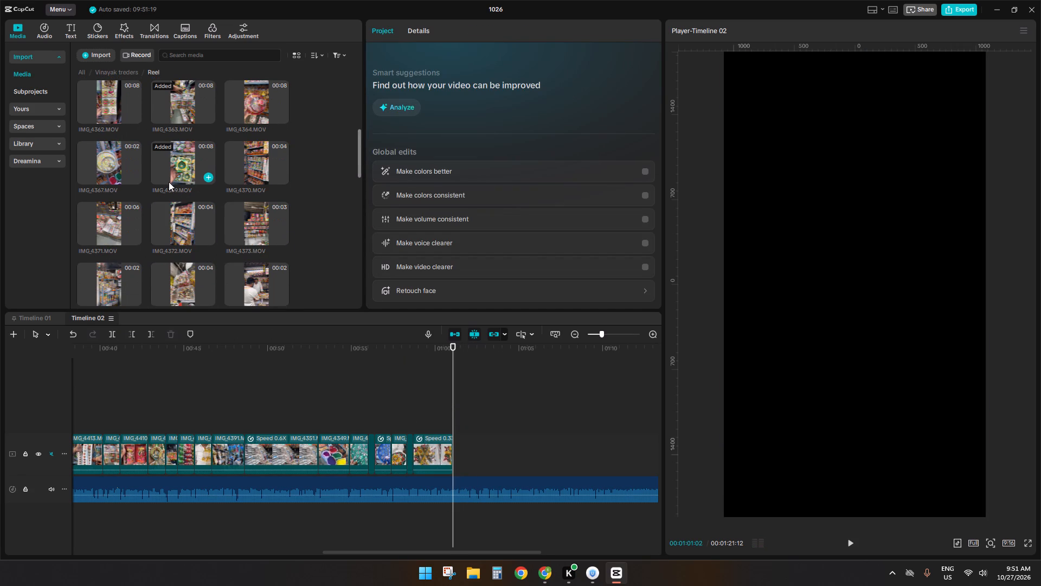
{"action": "left_click", "coordinate": [238, 232]}
{"action": "left_click", "coordinate": [179, 223]}
{"action": "left_click", "coordinate": [259, 182]}
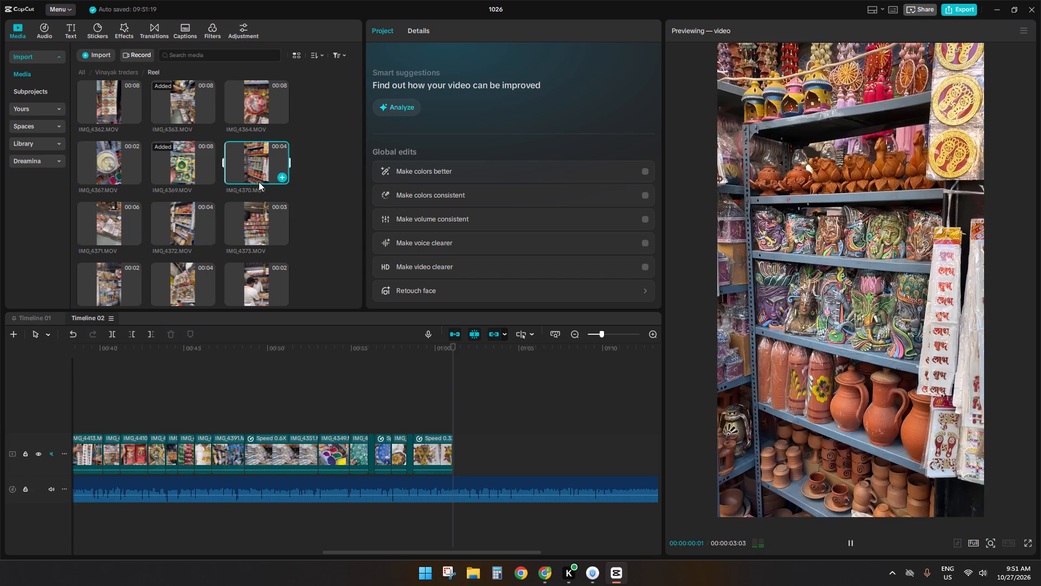
{"action": "left_click_drag", "start_coordinate": [257, 171], "coordinate": [473, 447]}
Play IMG_4370 against the voice-over, split it at 00:01:02:15 and delete the remainder.
{"action": "key", "text": "space"}
{"action": "key", "text": "space"}
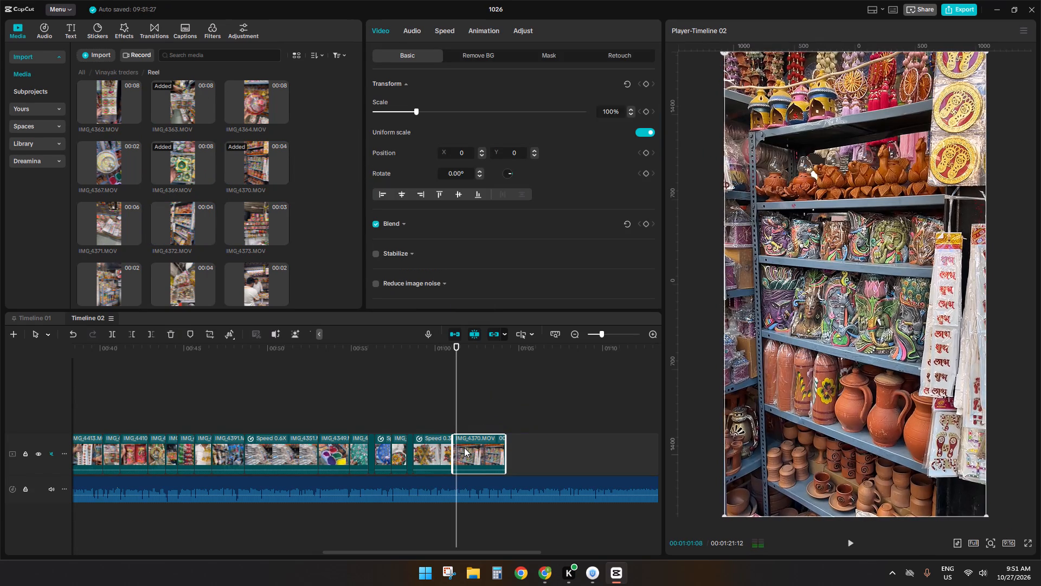
{"action": "key", "text": "space"}
{"action": "key", "text": "space"}
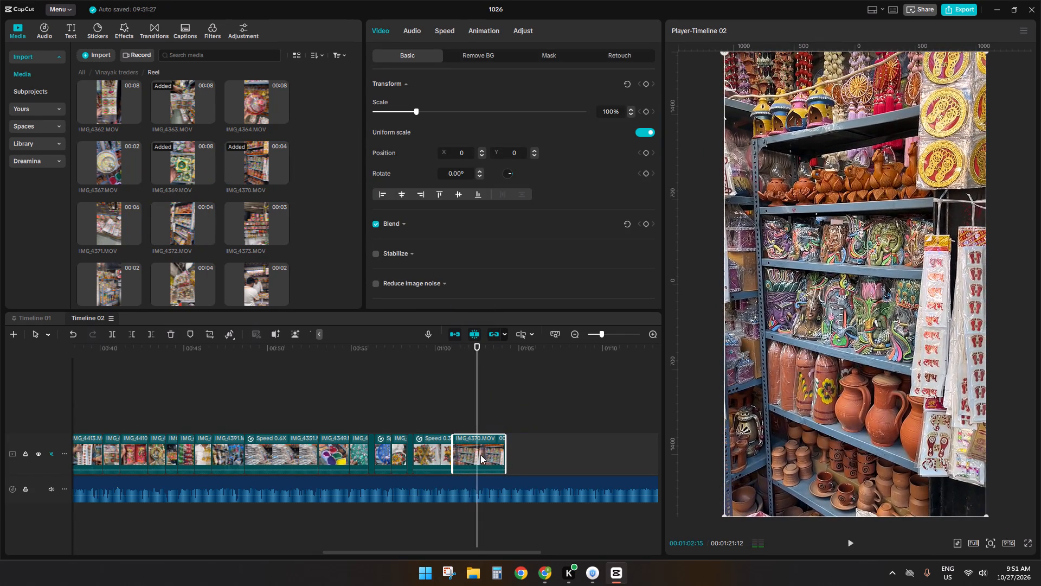
{"action": "type", "text": "sd"}
Listen to the voice-over after IMG_4370 and preview IMG_4372, IMG_4363, IMG_4364 and IMG_4375 as candidates for the next shot.
{"action": "key", "text": "space"}
{"action": "key", "text": "space"}
{"action": "key", "text": "space"}
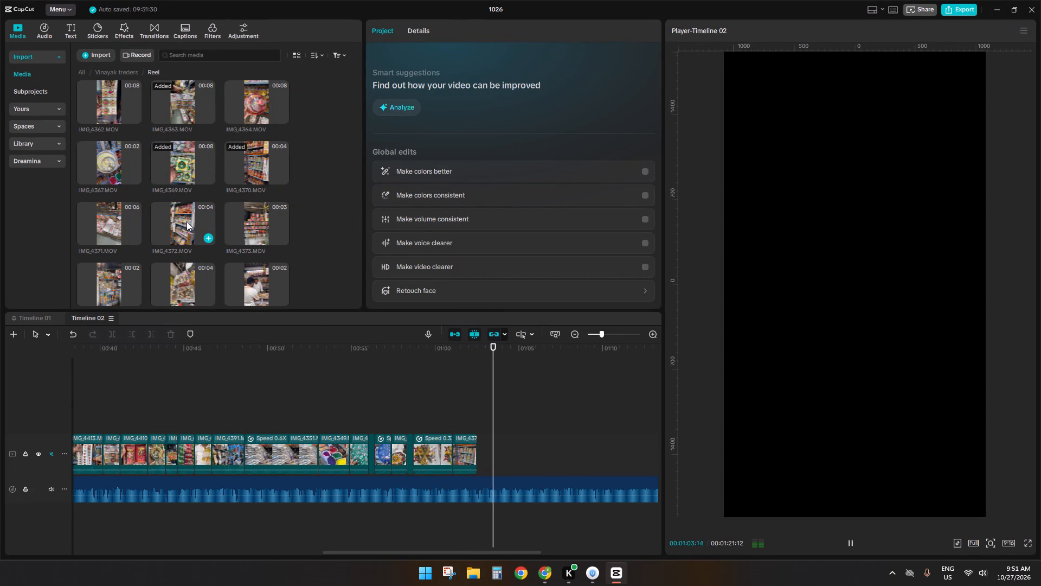
{"action": "key", "text": "space"}
{"action": "left_click", "coordinate": [176, 227]}
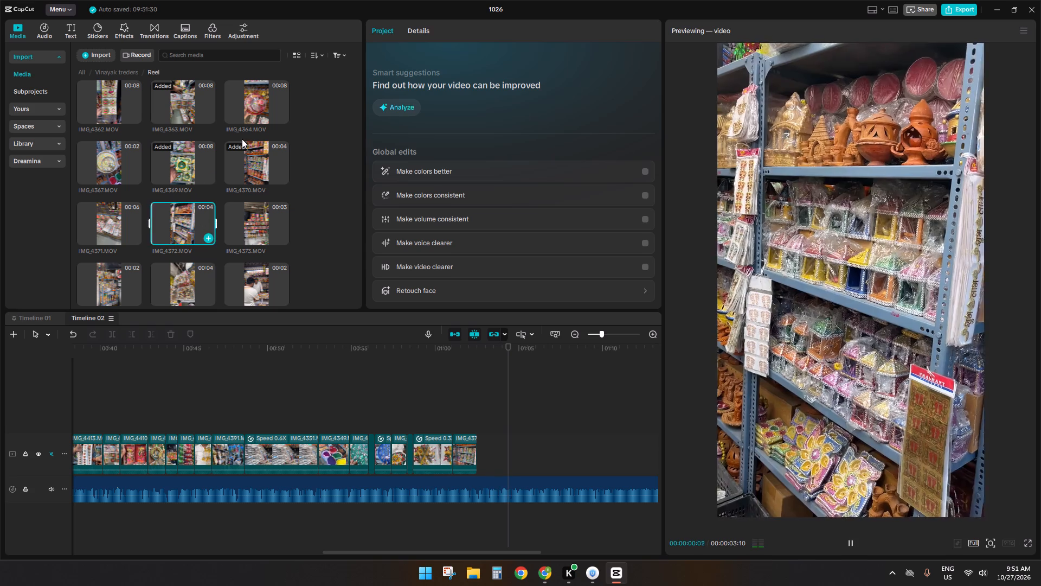
{"action": "left_click", "coordinate": [243, 113]}
{"action": "left_click", "coordinate": [199, 111]}
{"action": "left_click", "coordinate": [238, 107]}
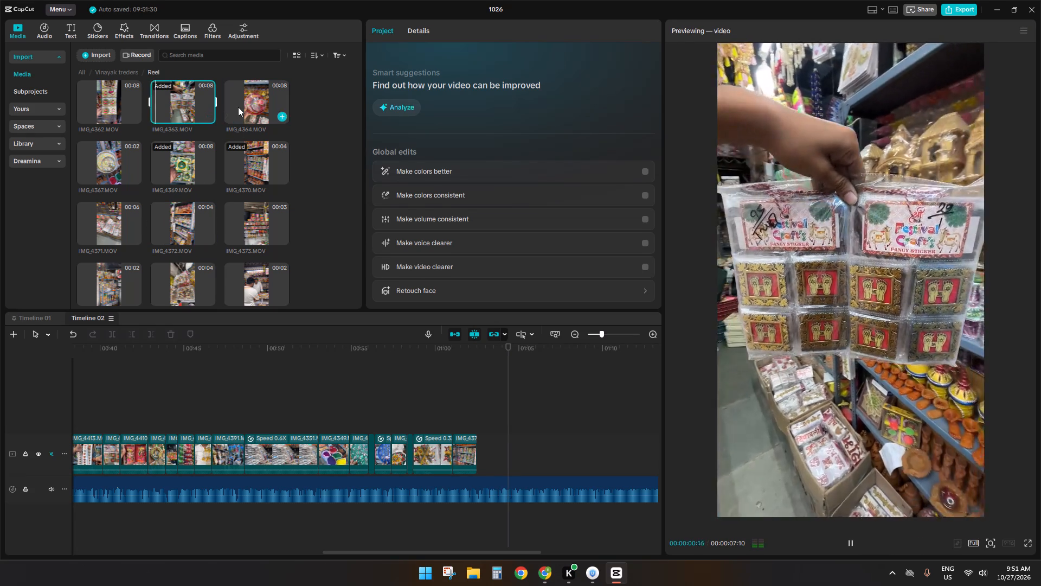
{"action": "scroll", "coordinate": [239, 206], "scroll_direction": "down", "scroll_amount": 1}
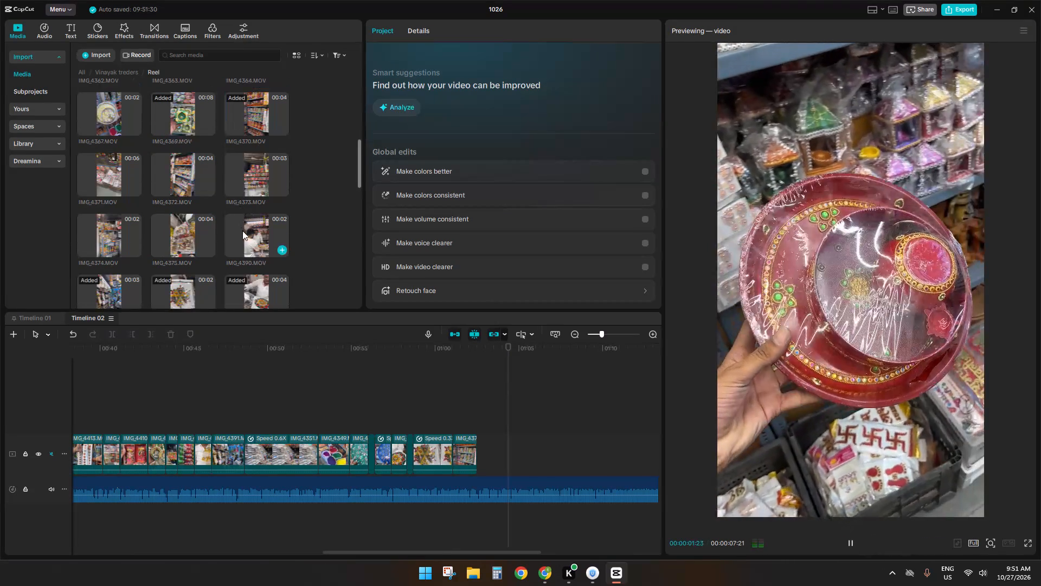
{"action": "left_click", "coordinate": [170, 241]}
Replay the voice-over after IMG_4370 and preview more Reel media, including IMG_4390, IMG_4373, IMG_4372, IMG_4371 and IMG_4374.
{"action": "left_click", "coordinate": [473, 400]}
{"action": "key", "text": "space"}
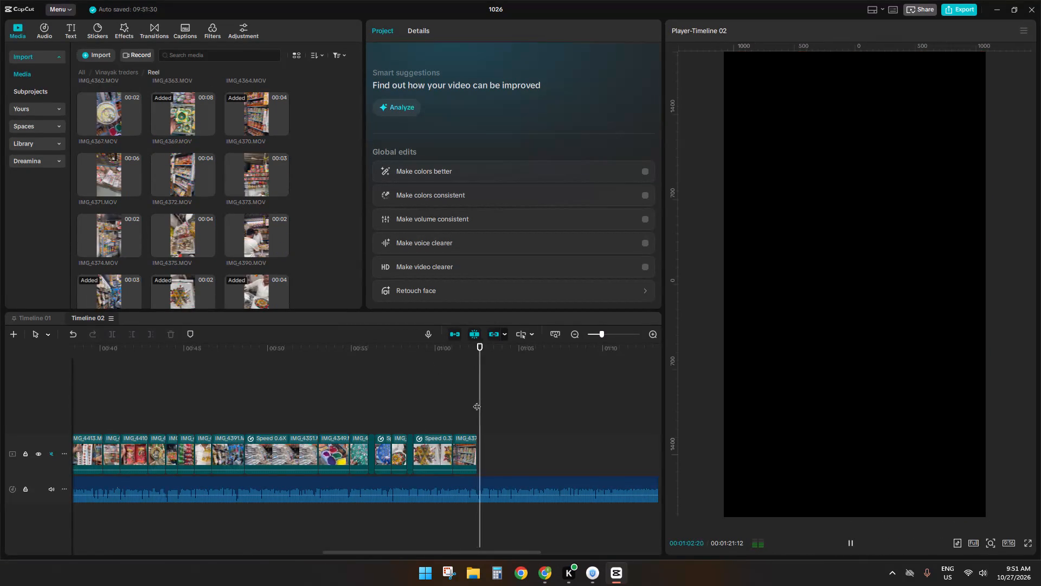
{"action": "left_click", "coordinate": [479, 402]}
{"action": "key", "text": "space"}
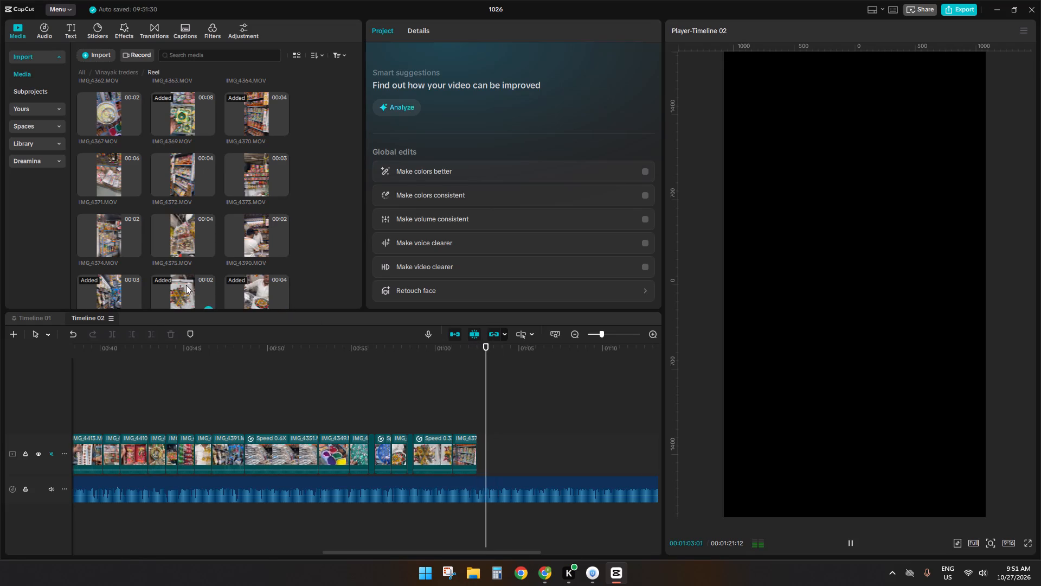
{"action": "key", "text": "space"}
{"action": "left_click", "coordinate": [244, 289]}
{"action": "left_click", "coordinate": [161, 230]}
{"action": "left_click", "coordinate": [264, 238]}
{"action": "left_click", "coordinate": [265, 199]}
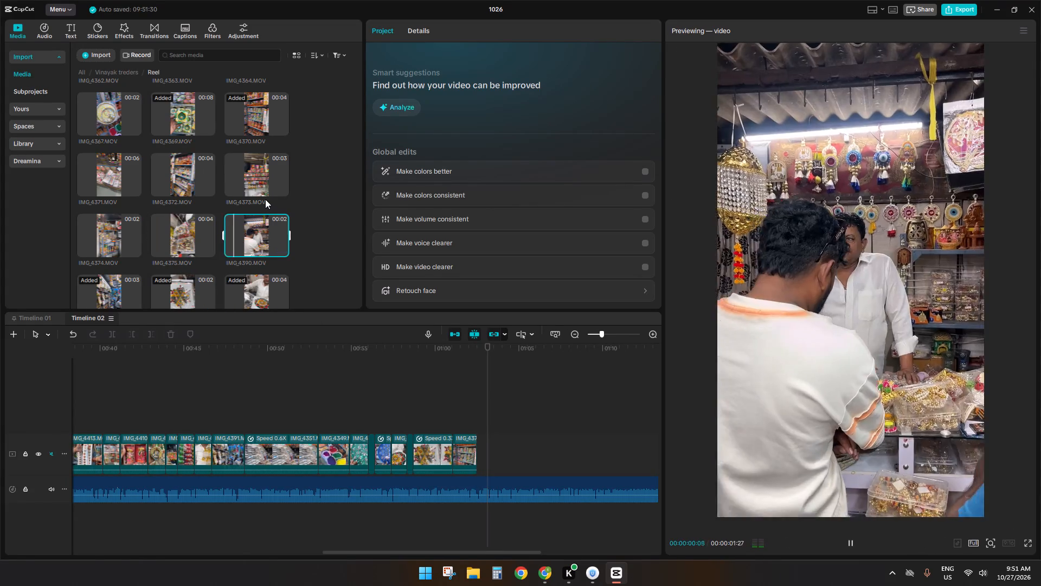
{"action": "left_click", "coordinate": [257, 190]}
{"action": "left_click", "coordinate": [182, 176]}
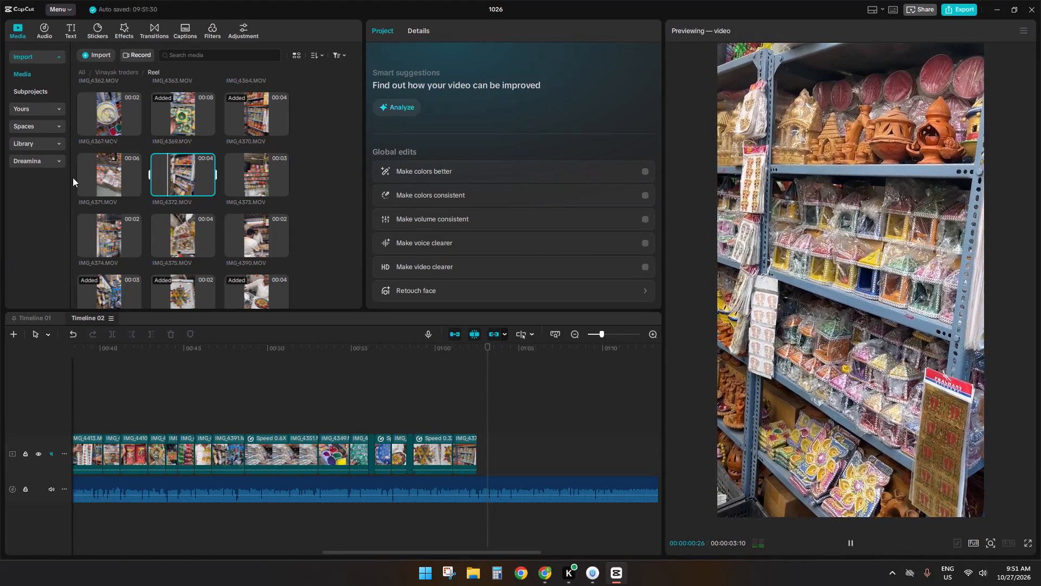
{"action": "left_click", "coordinate": [101, 165]}
{"action": "left_click", "coordinate": [114, 228]}
{"action": "key", "text": "space"}
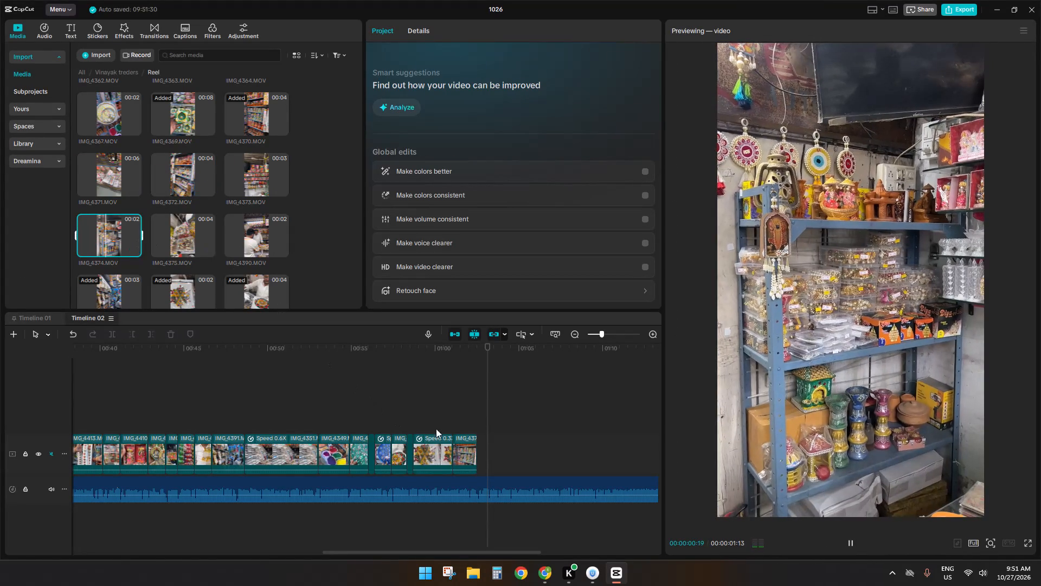
{"action": "left_click", "coordinate": [477, 421]}
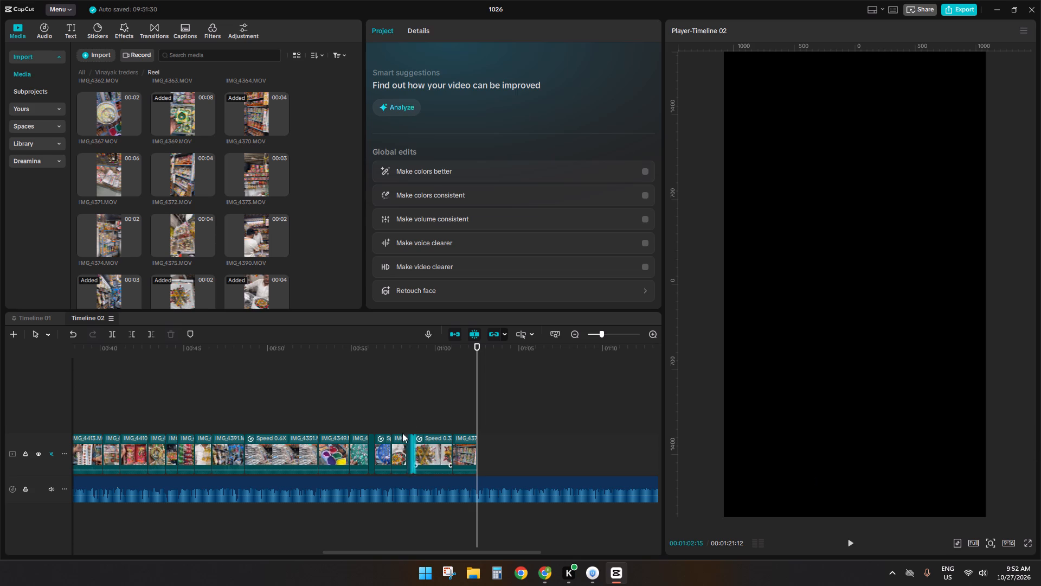
Scrub back through the edited footage to the diya shot IMG_4402 at 00:00:27:17.
{"action": "left_click", "coordinate": [410, 411]}
{"action": "left_click_drag", "start_coordinate": [410, 411], "coordinate": [455, 405]}
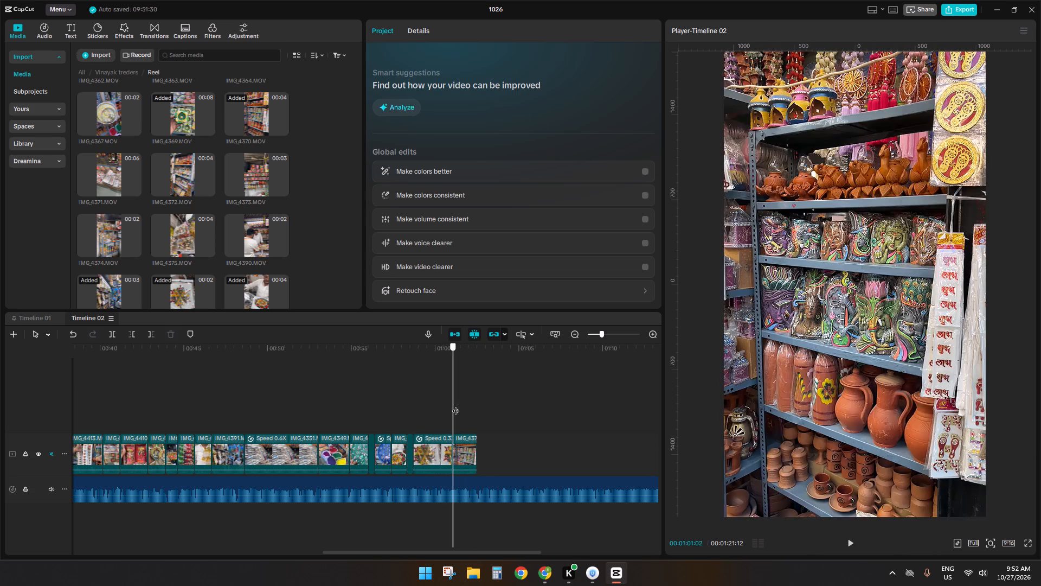
{"action": "left_click_drag", "start_coordinate": [455, 405], "coordinate": [278, 426]}
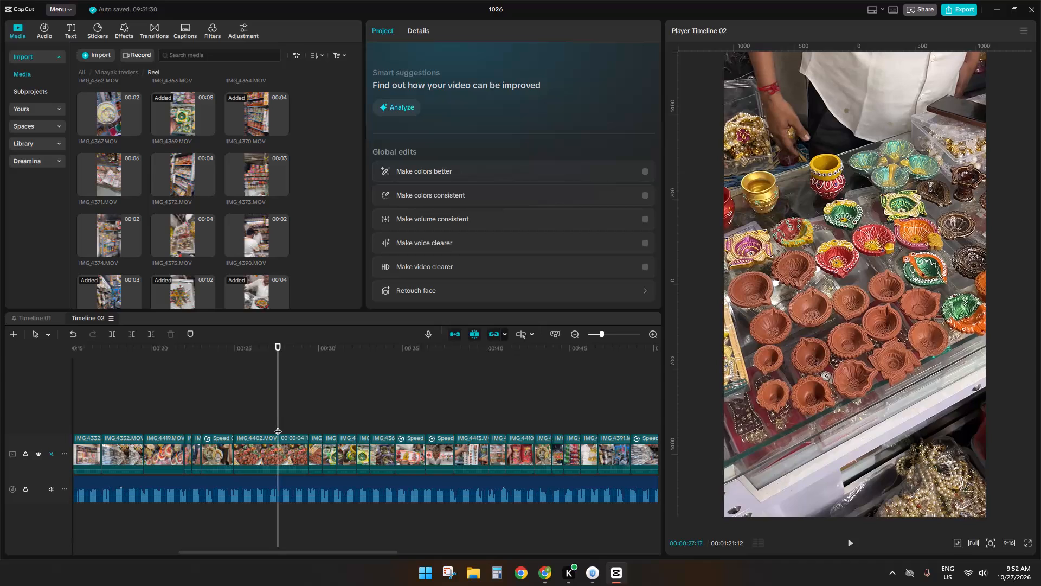
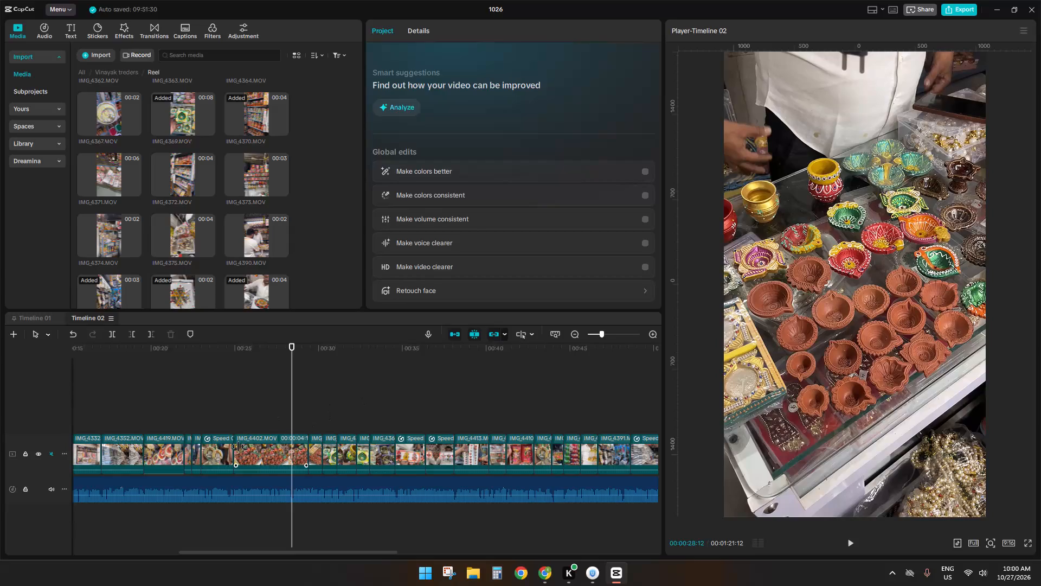
Play the voice-over past the end of the edited footage and return the playhead to the end of IMG_4370 at 00:01:02:15.
{"action": "scroll", "coordinate": [329, 473], "scroll_direction": "down", "scroll_amount": 13, "text": "ctrl"}
{"action": "left_click", "coordinate": [342, 413]}
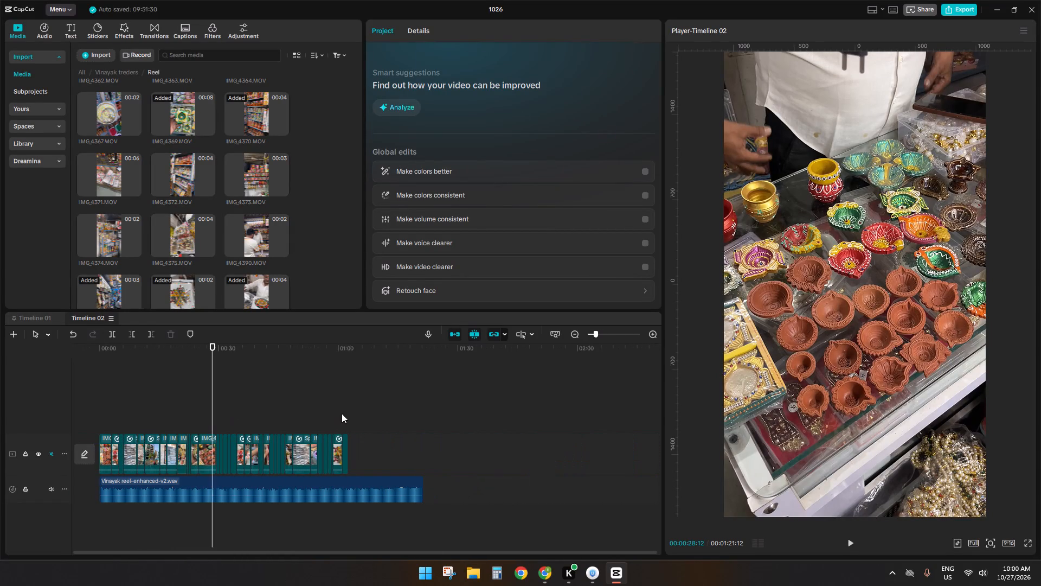
{"action": "key", "text": "space"}
{"action": "scroll", "coordinate": [390, 425], "scroll_direction": "up", "scroll_amount": 18, "text": "ctrl"}
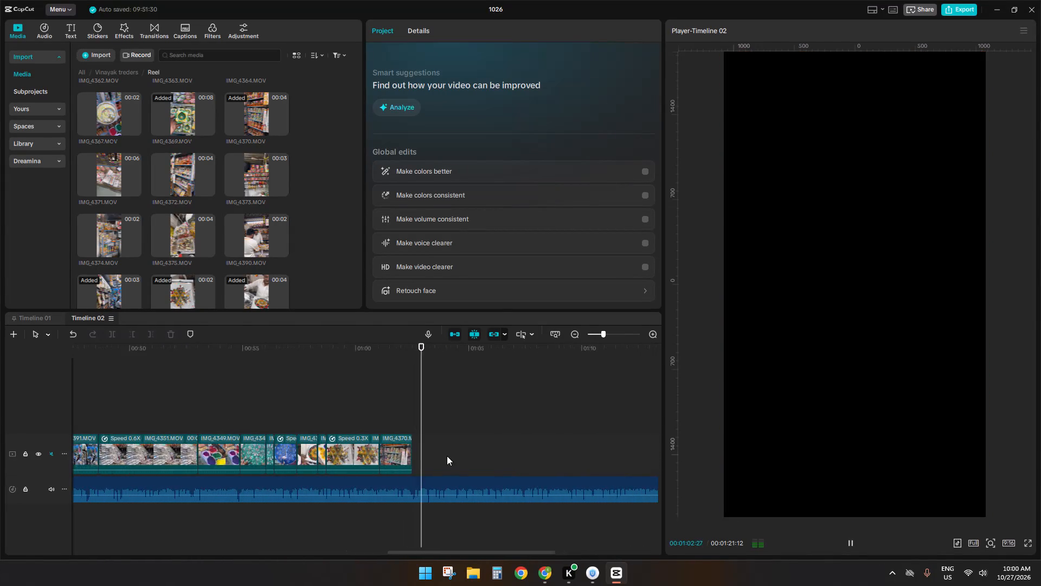
{"action": "scroll", "coordinate": [447, 456], "scroll_direction": "up", "scroll_amount": 3, "text": "ctrl"}
{"action": "left_click", "coordinate": [410, 410]}
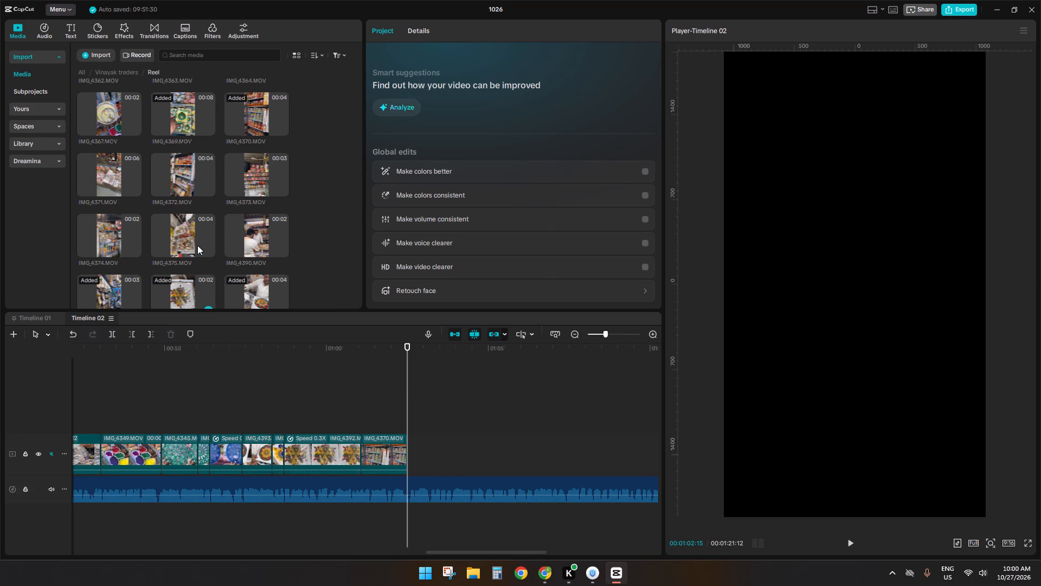
Preview Reel clips for the next shot, including IMG_4375, IMG_4390, IMG_4373, IMG_4372, IMG_4371, IMG_4369 and IMG_4367.
{"action": "left_click", "coordinate": [197, 242]}
{"action": "left_click", "coordinate": [247, 234]}
{"action": "left_click", "coordinate": [254, 190]}
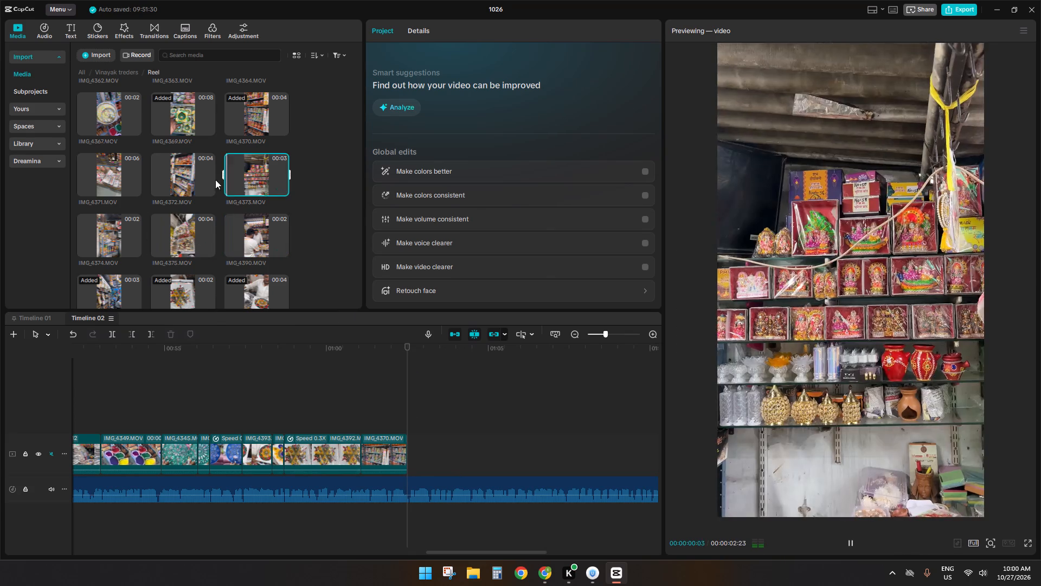
{"action": "left_click", "coordinate": [199, 170]}
{"action": "left_click", "coordinate": [120, 179]}
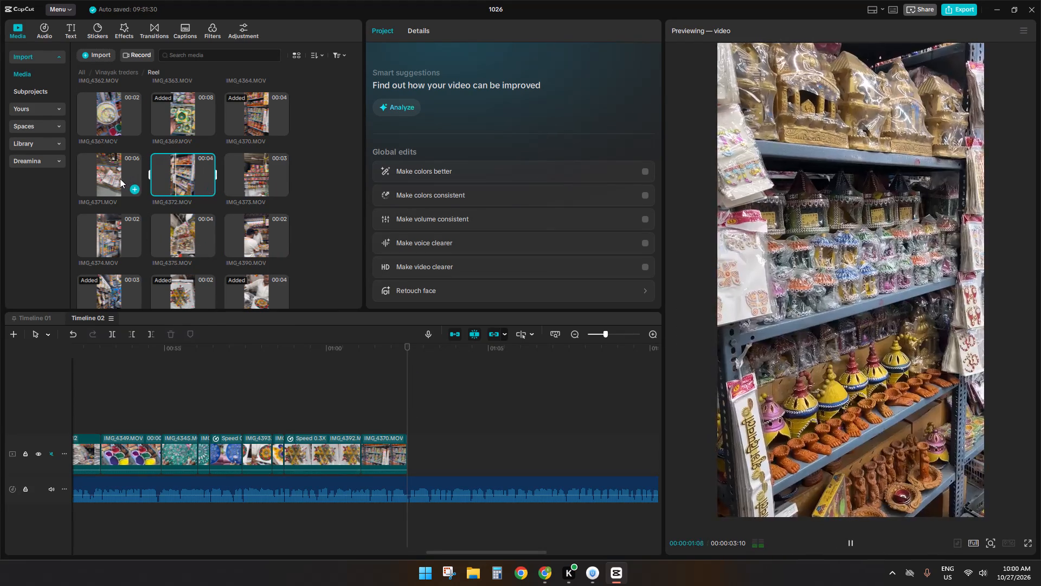
{"action": "left_click", "coordinate": [158, 118]}
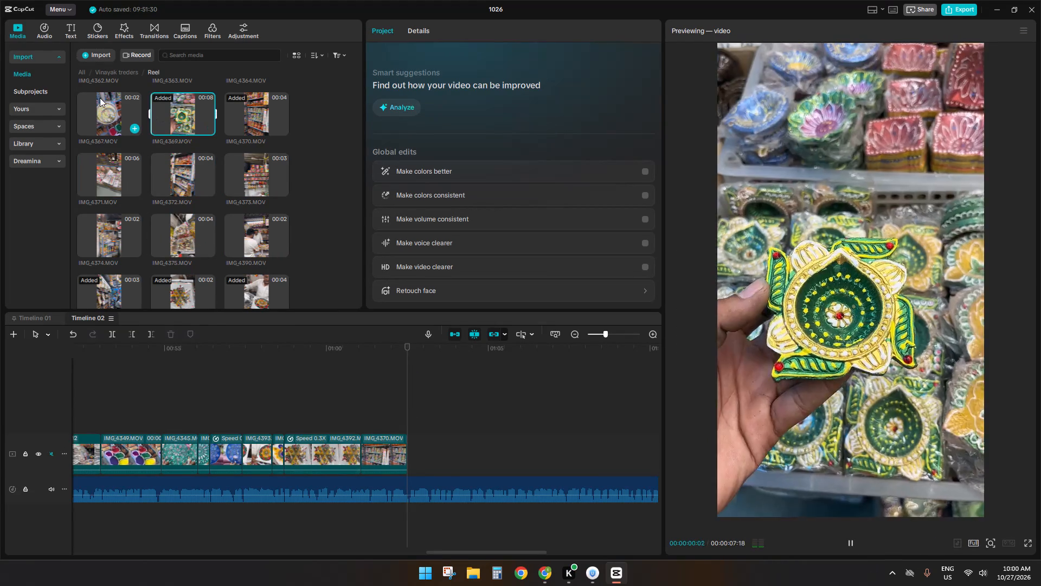
{"action": "left_click", "coordinate": [100, 98]}
{"action": "scroll", "coordinate": [172, 128], "scroll_direction": "down", "scroll_amount": 3}
{"action": "left_click", "coordinate": [164, 154]}
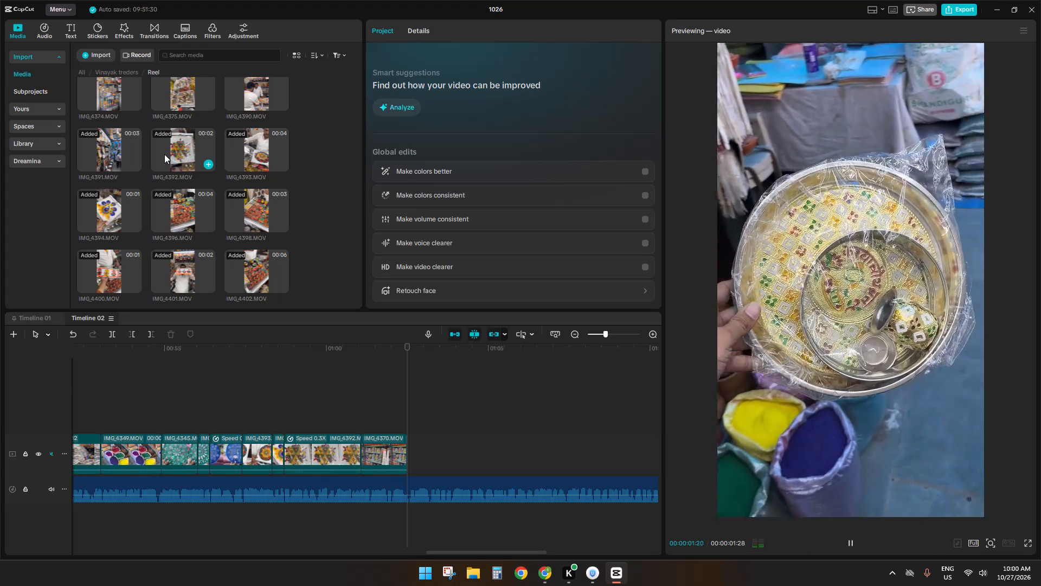
{"action": "left_click", "coordinate": [156, 114]}
{"action": "left_click", "coordinate": [172, 94]}
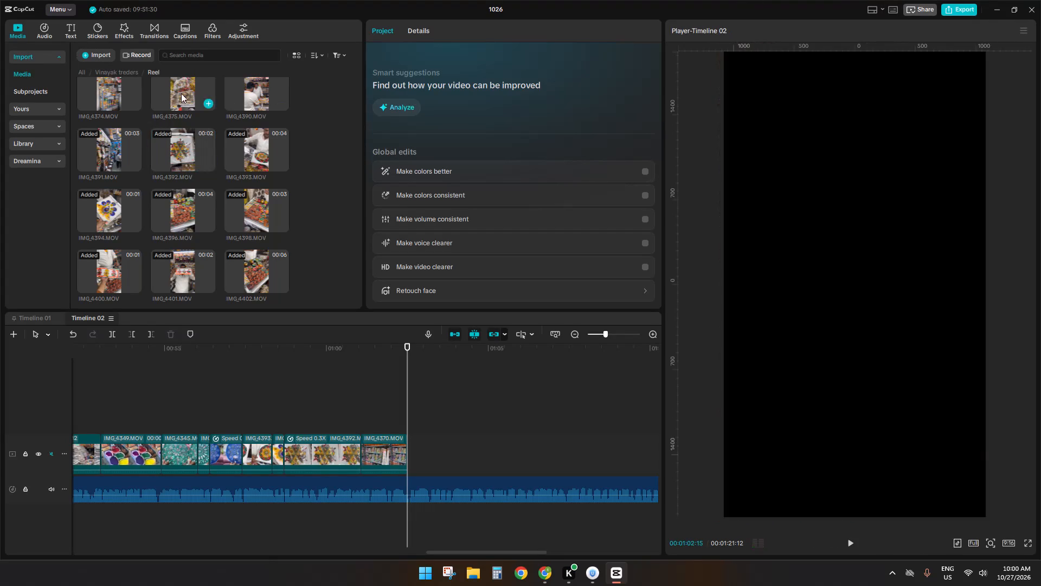
{"action": "left_click", "coordinate": [250, 92]}
Preview further Reel clips as next-shot candidates, including IMG_4408, IMG_4411, IMG_4410, IMG_4417, IMG_4416 and IMG_4418.
{"action": "scroll", "coordinate": [250, 92], "scroll_direction": "down", "scroll_amount": 3}
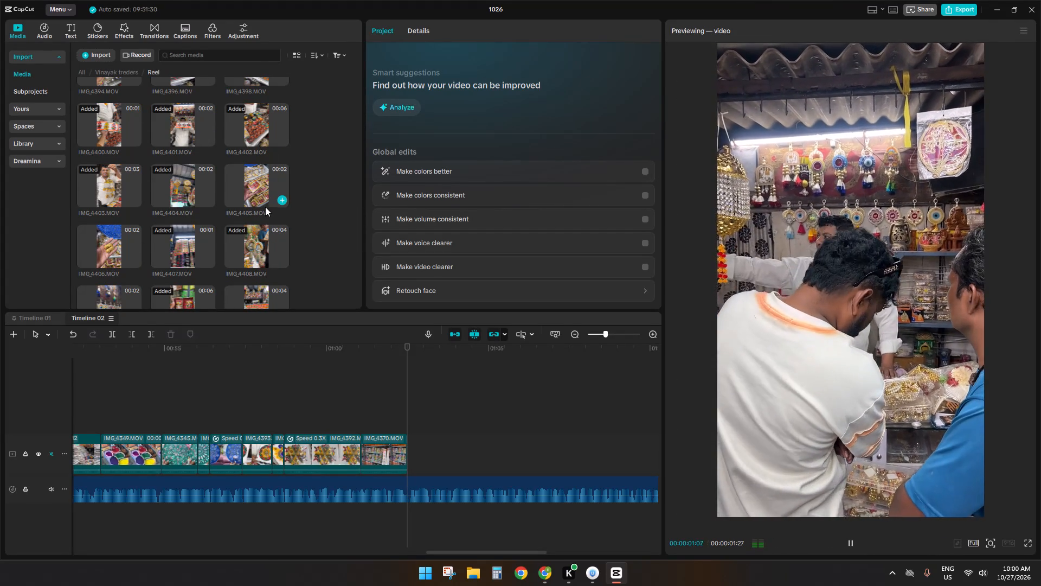
{"action": "left_click", "coordinate": [250, 246]}
{"action": "scroll", "coordinate": [250, 246], "scroll_direction": "down", "scroll_amount": 3}
{"action": "left_click", "coordinate": [248, 164]}
{"action": "left_click", "coordinate": [196, 161]}
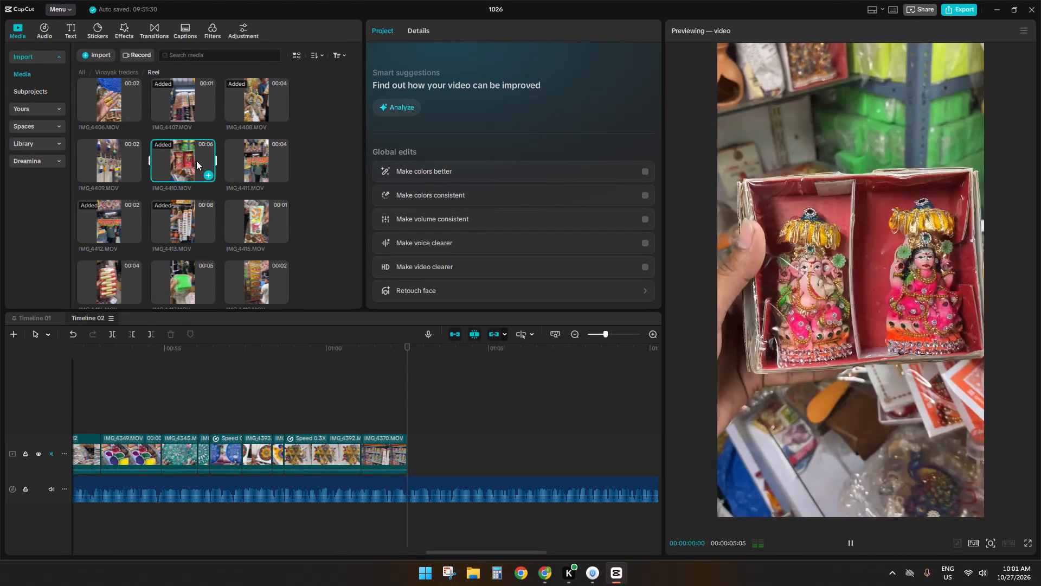
{"action": "scroll", "coordinate": [196, 161], "scroll_direction": "down", "scroll_amount": 2}
{"action": "left_click", "coordinate": [252, 130]}
{"action": "left_click", "coordinate": [187, 197]}
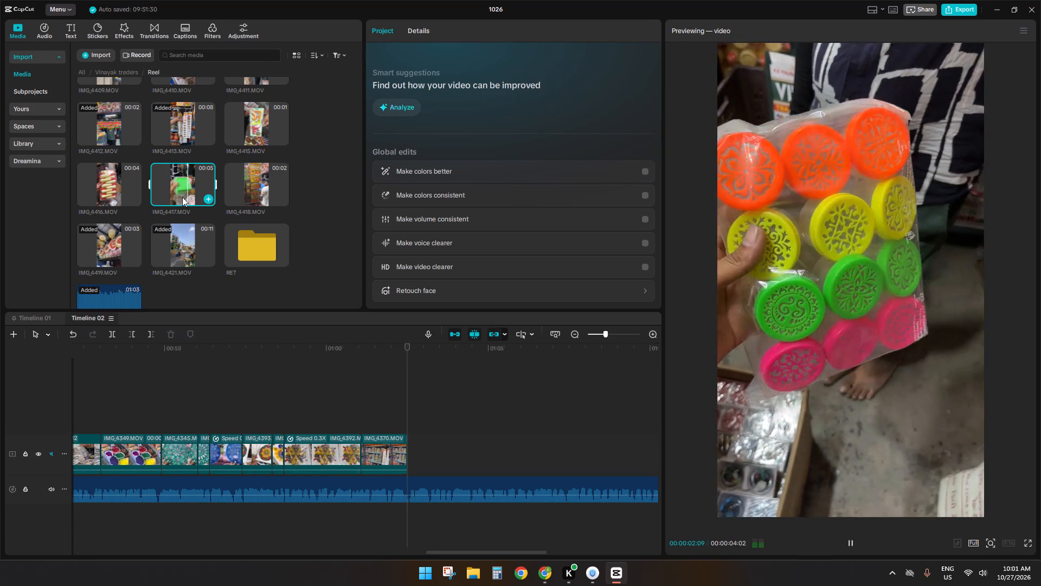
{"action": "left_click", "coordinate": [98, 186]}
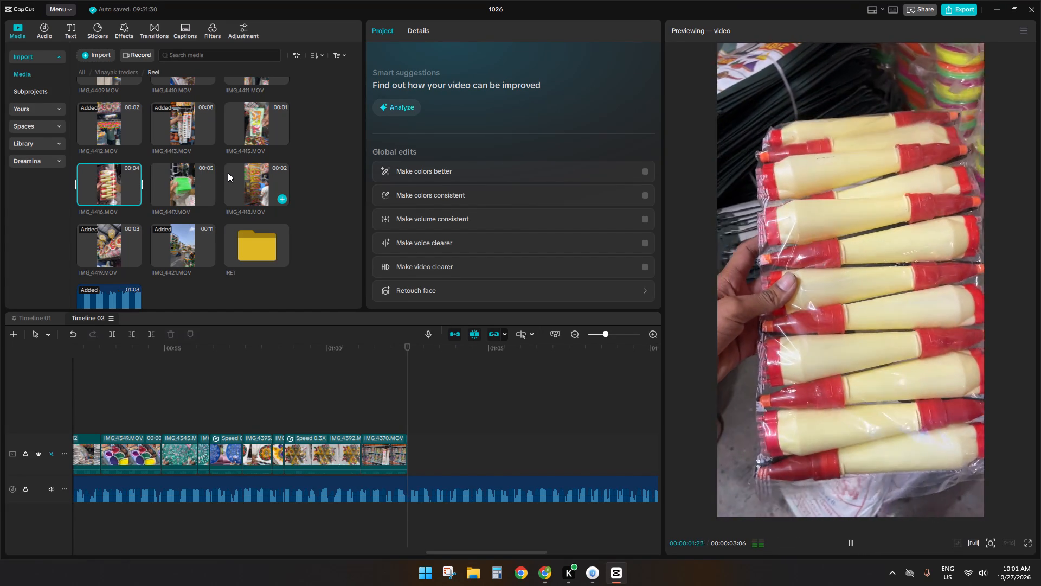
{"action": "left_click", "coordinate": [234, 173]}
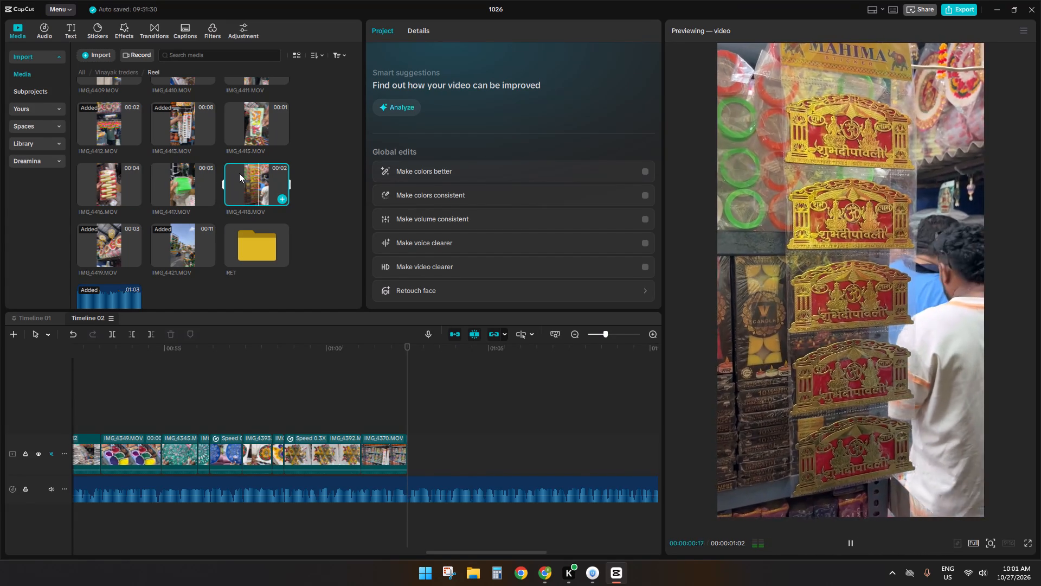
Preview the candle pack clip IMG_4415, the toran clip IMG_4412, IMG_4417 and IMG_4419 for the next shot.
{"action": "left_click", "coordinate": [236, 129]}
{"action": "left_click", "coordinate": [235, 131]}
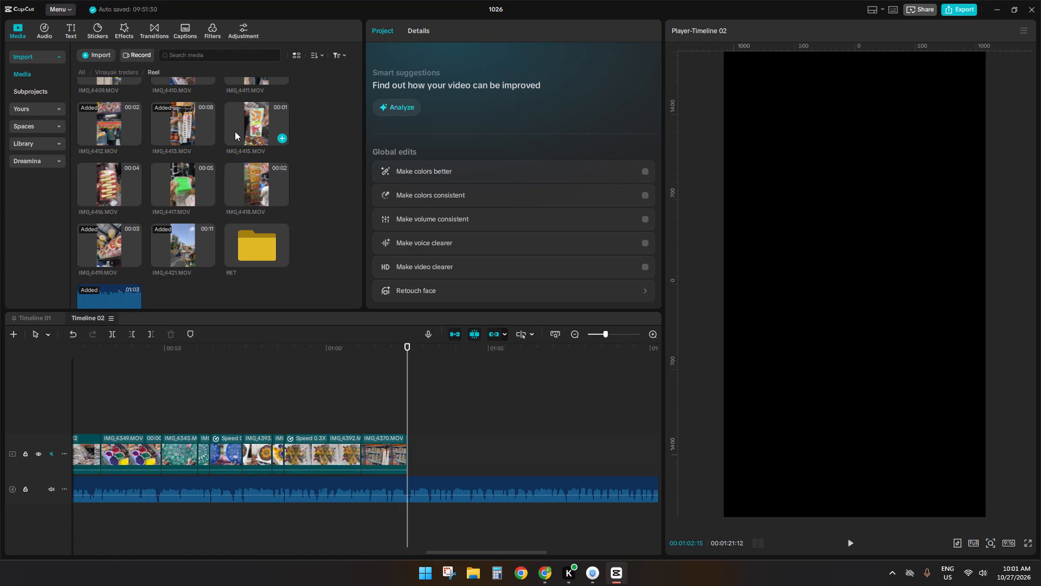
{"action": "left_click_drag", "start_coordinate": [208, 120], "coordinate": [211, 115]}
{"action": "left_click", "coordinate": [255, 130]}
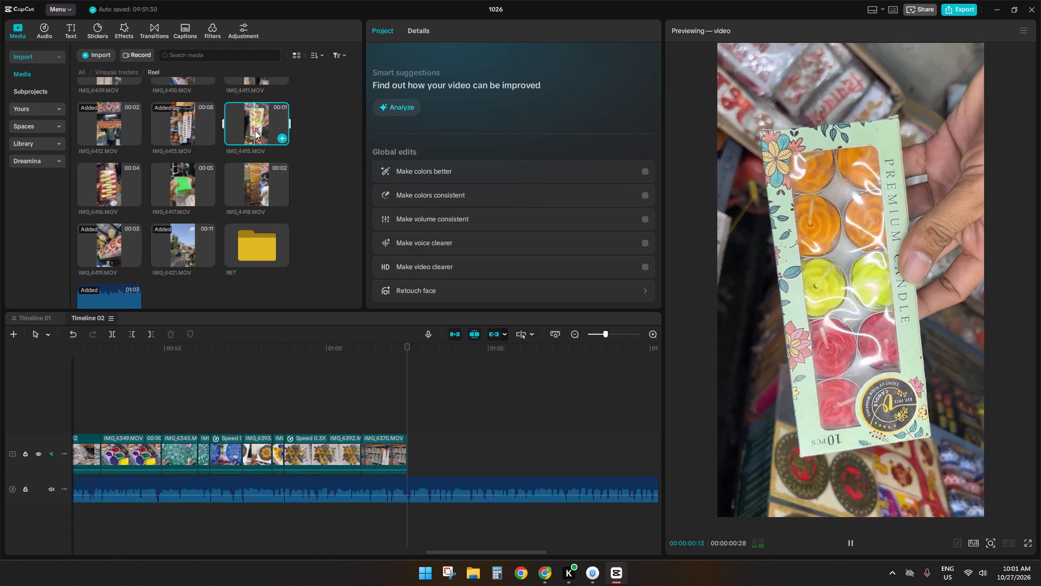
{"action": "left_click", "coordinate": [117, 122]}
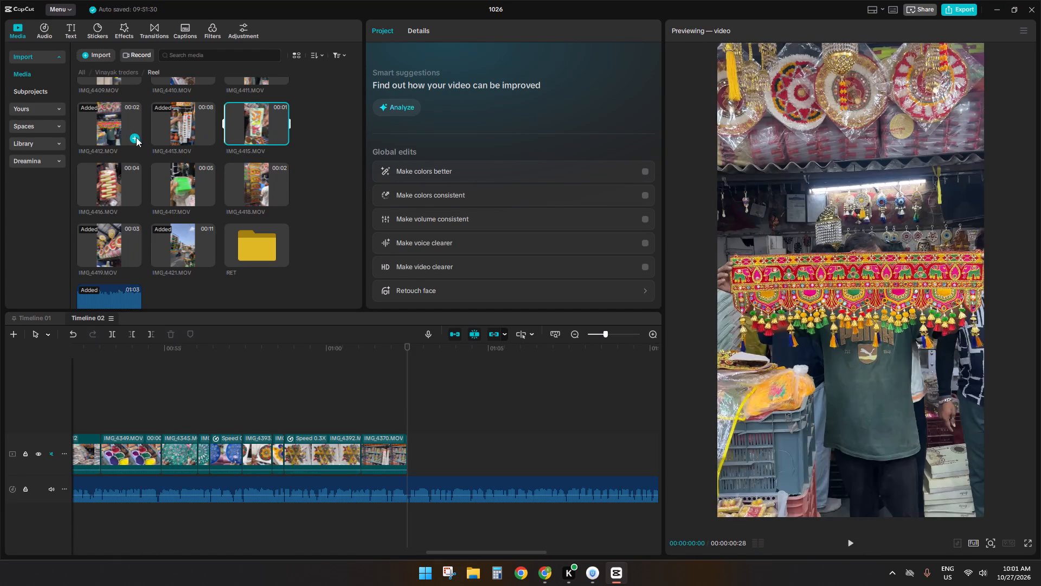
{"action": "left_click", "coordinate": [164, 173]}
{"action": "scroll", "coordinate": [181, 246], "scroll_direction": "down", "scroll_amount": 3}
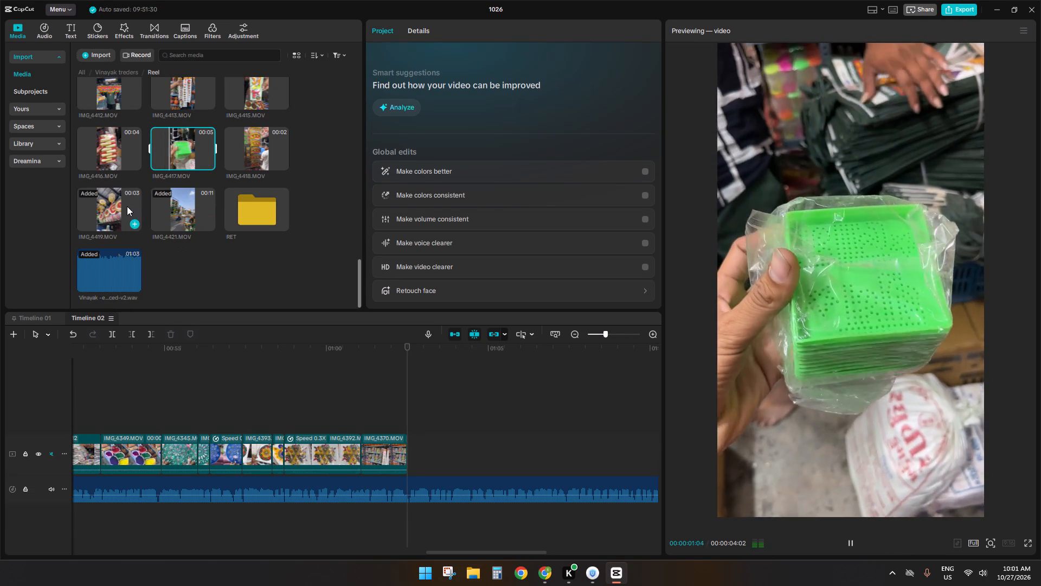
{"action": "left_click", "coordinate": [127, 206]}
Go back through the Reel media and preview IMG_4401, IMG_4402, IMG_4398, IMG_4396, IMG_4394 and IMG_4400 as candidates.
{"action": "scroll", "coordinate": [192, 204], "scroll_direction": "up", "scroll_amount": 7}
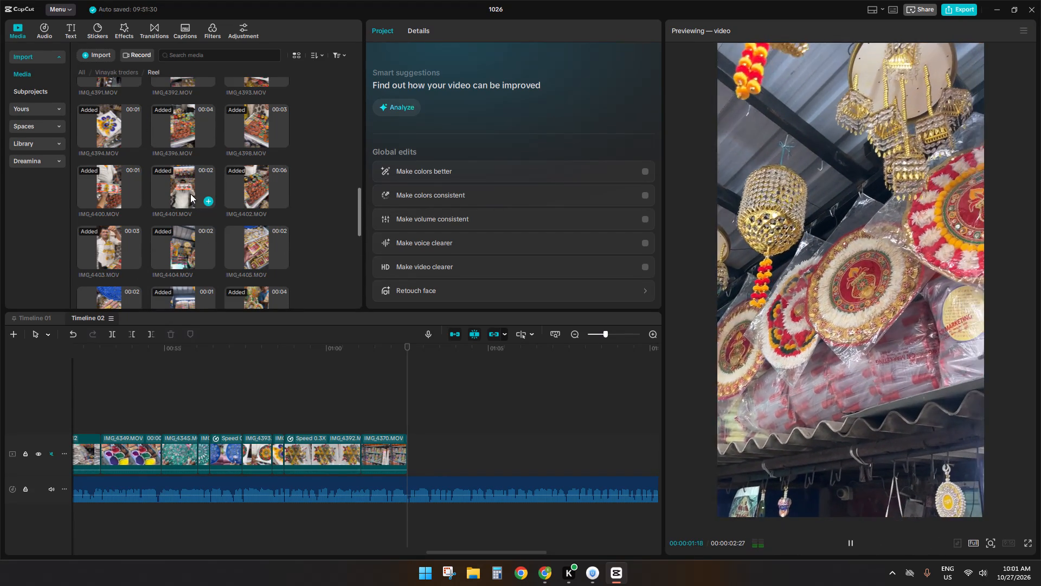
{"action": "left_click", "coordinate": [188, 187]}
{"action": "left_click", "coordinate": [246, 187]}
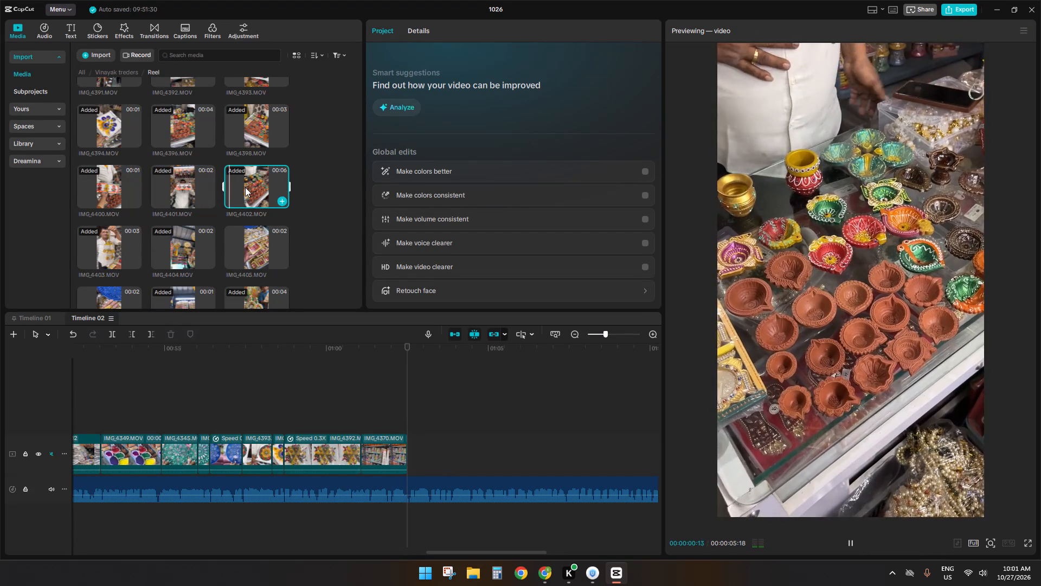
{"action": "left_click", "coordinate": [251, 142]}
{"action": "left_click", "coordinate": [194, 143]}
{"action": "left_click", "coordinate": [127, 141]}
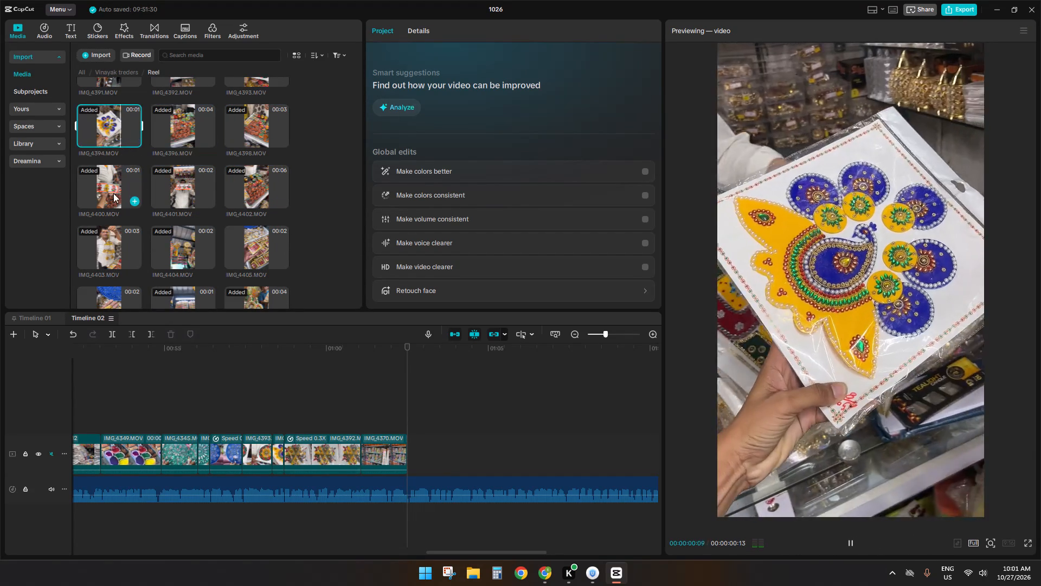
{"action": "left_click", "coordinate": [113, 193]}
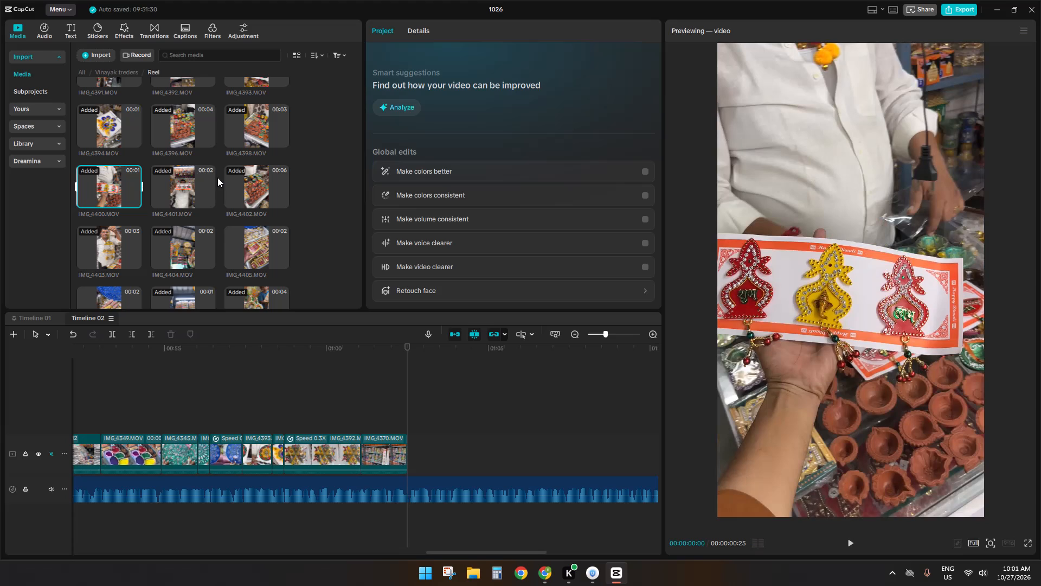
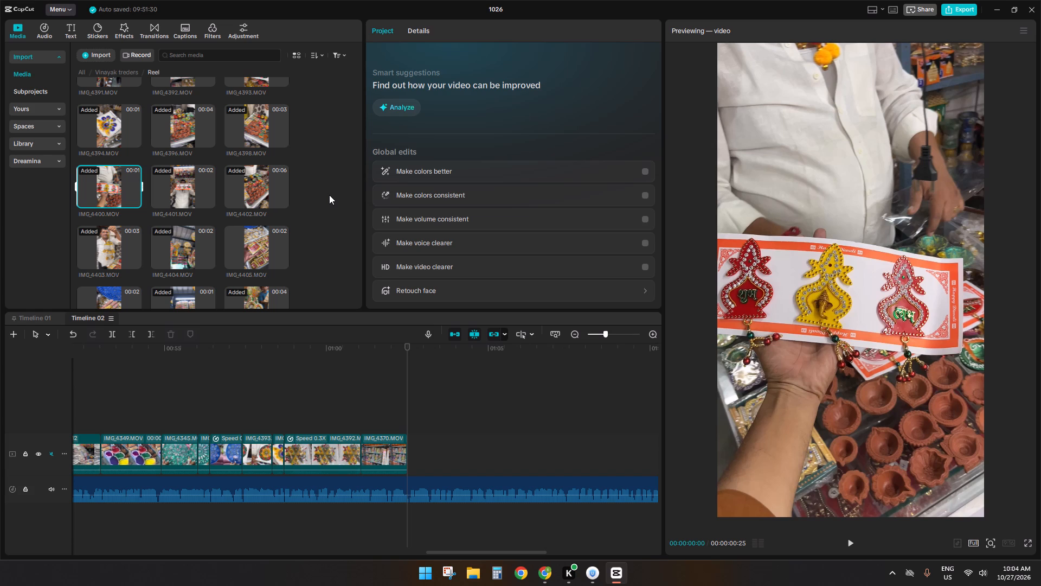
Play back the last placed clip, IMG_4370, against the voice-over and set the playhead at the end of the footage.
{"action": "left_click", "coordinate": [360, 390]}
{"action": "key", "text": "space"}
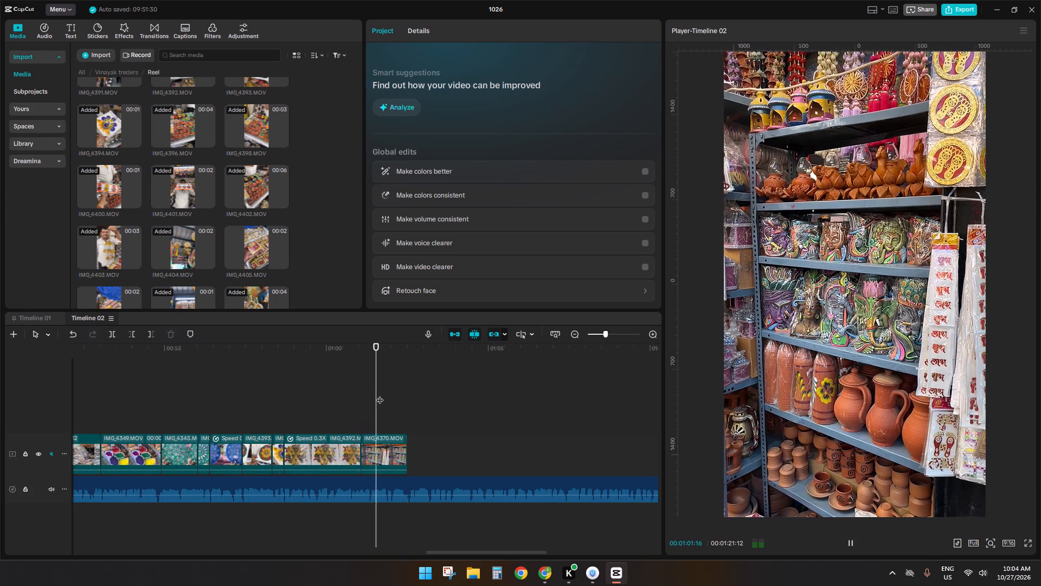
{"action": "key", "text": "space"}
{"action": "left_click", "coordinate": [407, 412]}
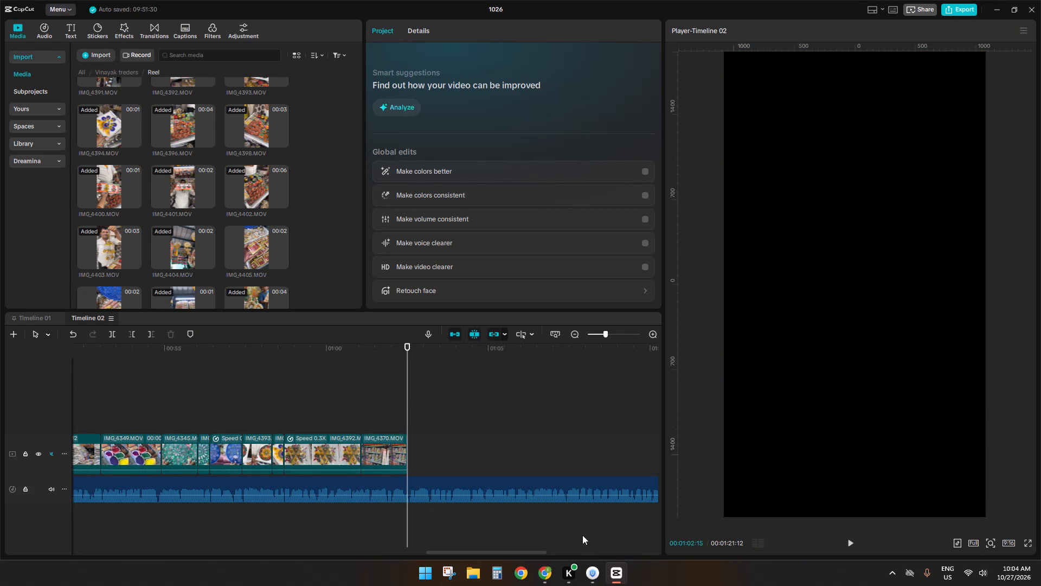
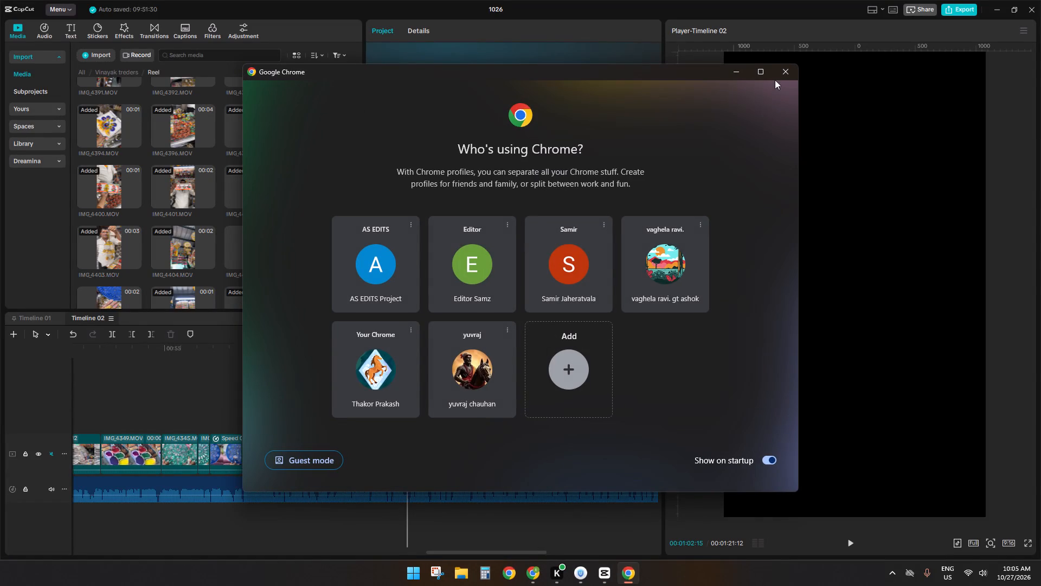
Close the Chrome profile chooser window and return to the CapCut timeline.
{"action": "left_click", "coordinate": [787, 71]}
Replay the last clip, IMG_4370, and the voice-over just past its end to check what footage should follow.
{"action": "left_click", "coordinate": [403, 400]}
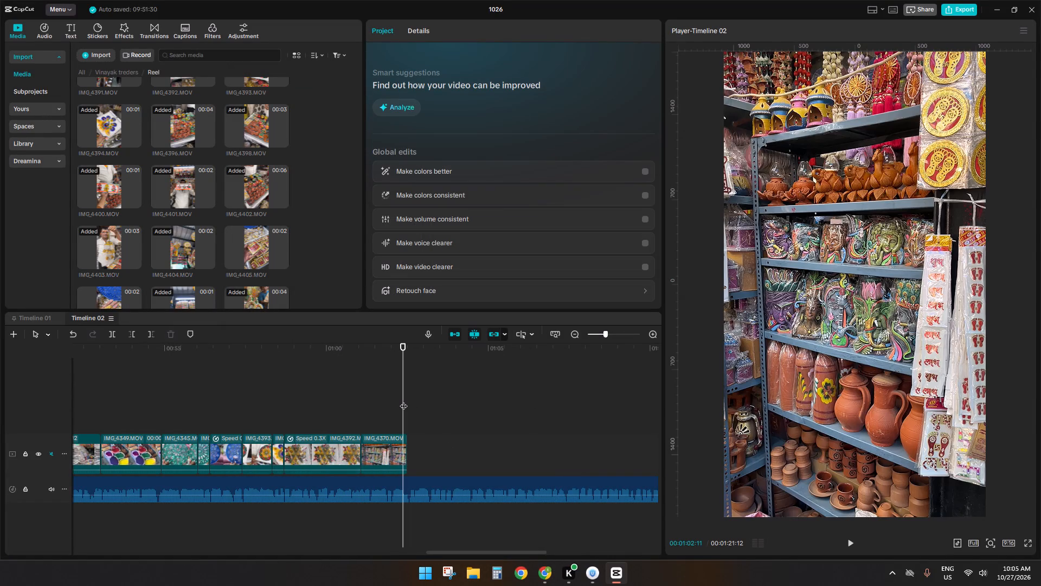
{"action": "key", "text": "space"}
{"action": "left_click", "coordinate": [406, 403]}
{"action": "key", "text": "space"}
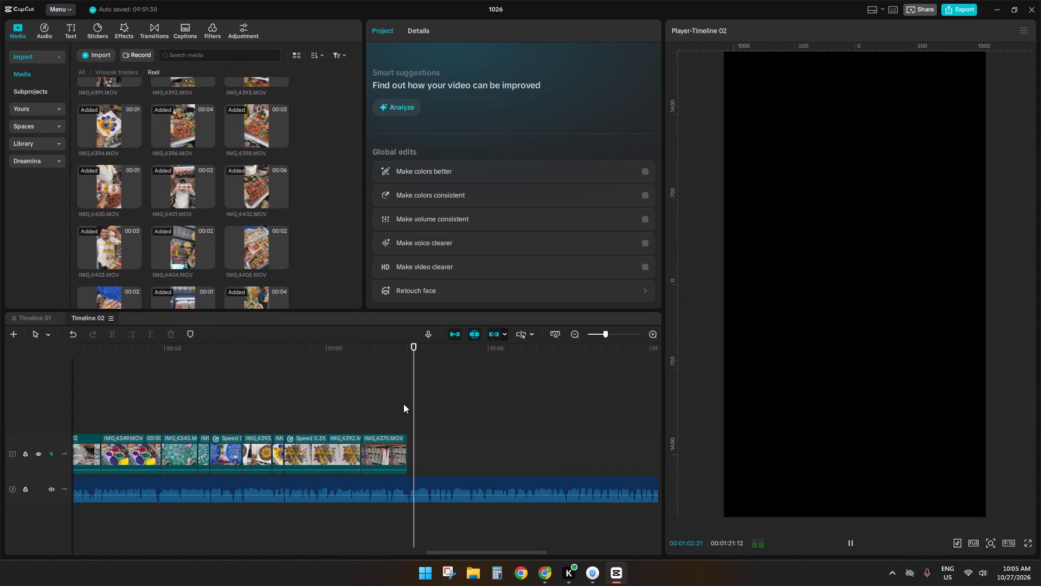
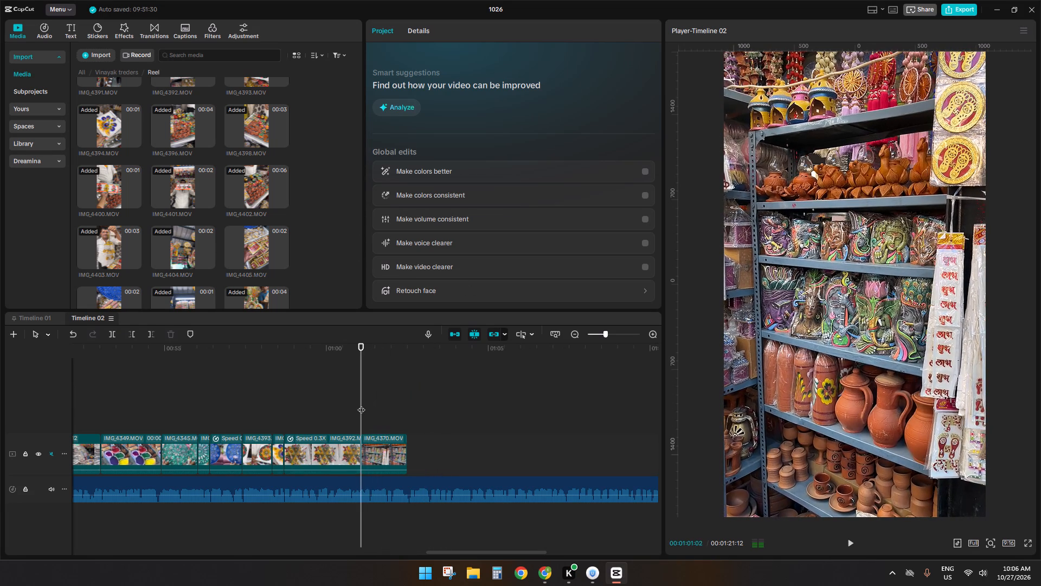
{"action": "key", "text": "space"}
{"action": "scroll", "coordinate": [364, 390], "scroll_direction": "down", "scroll_amount": 8, "text": "ctrl"}
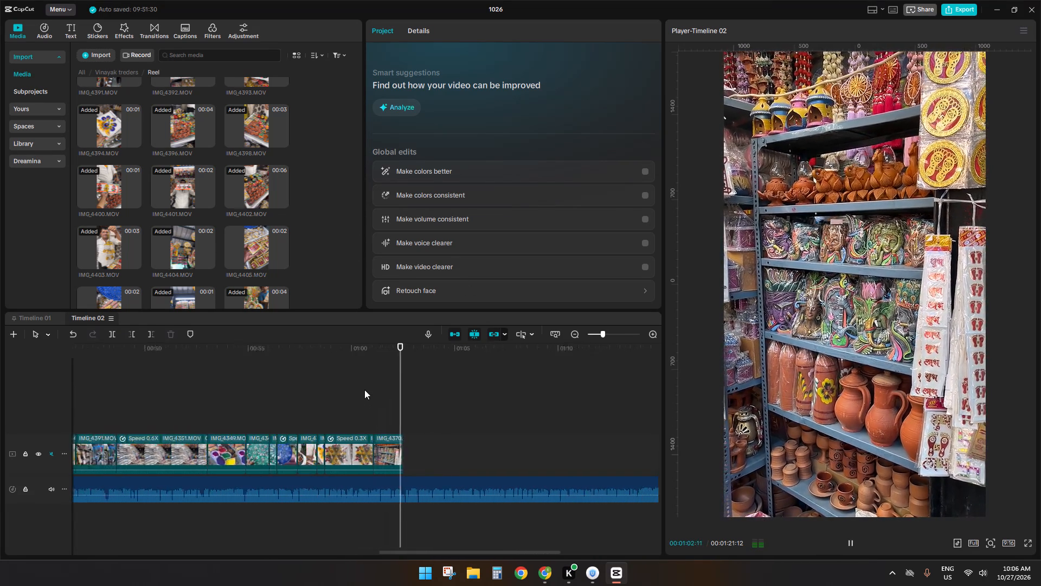
{"action": "scroll", "coordinate": [364, 390], "scroll_direction": "down", "scroll_amount": 3, "text": "ctrl"}
{"action": "left_click", "coordinate": [355, 413]}
{"action": "key", "text": "space"}
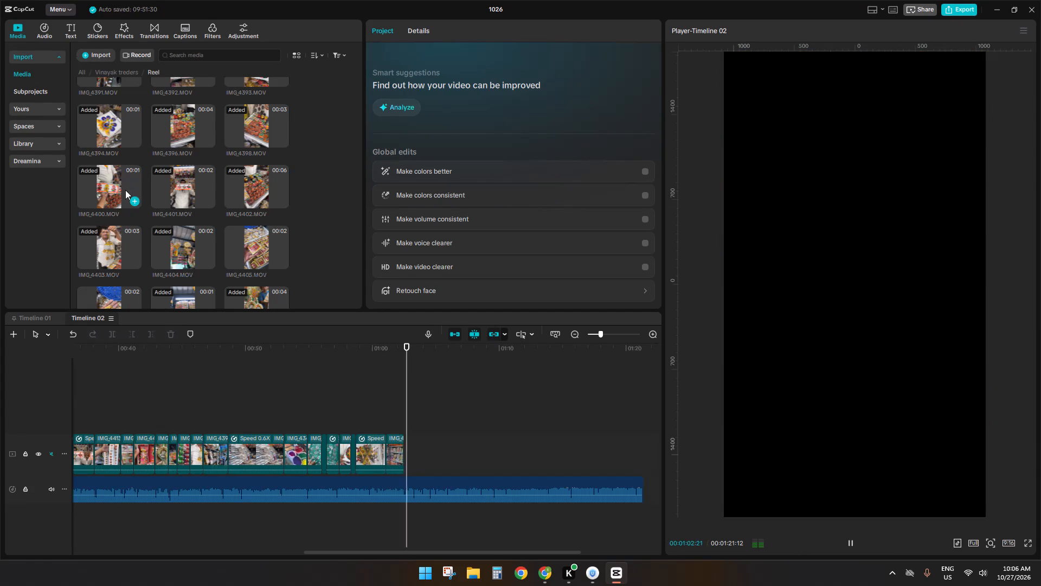
{"action": "key", "text": "space"}
Preview Reel media clips, including IMG_4406, IMG_4363, IMG_4370, IMG_4355 and IMG_4362, as candidates to follow the last timeline clip.
{"action": "left_click", "coordinate": [95, 262]}
{"action": "left_click", "coordinate": [128, 300]}
{"action": "left_click", "coordinate": [173, 258]}
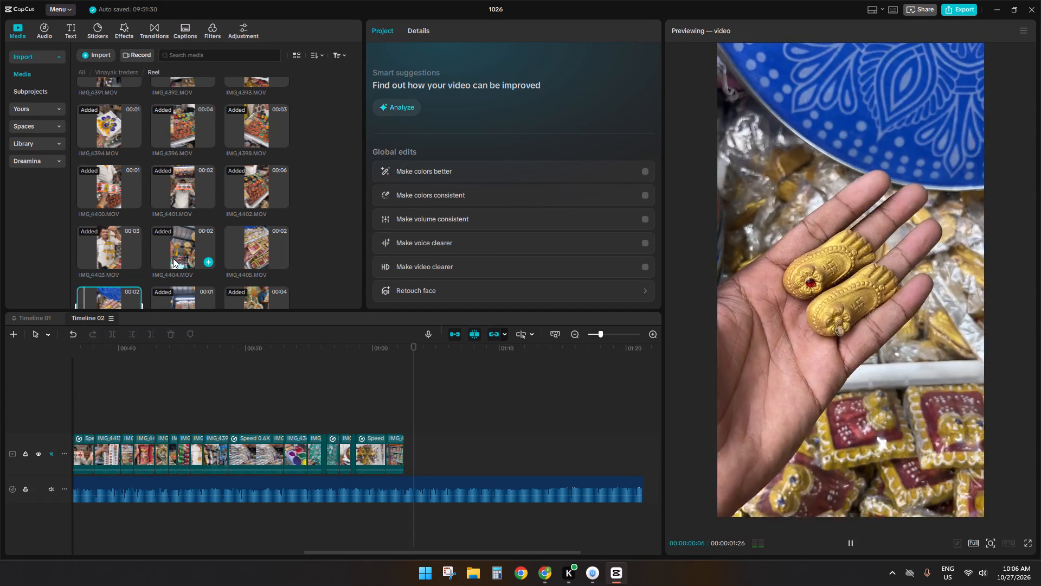
{"action": "left_click", "coordinate": [195, 198]}
{"action": "scroll", "coordinate": [232, 280], "scroll_direction": "up", "scroll_amount": 3}
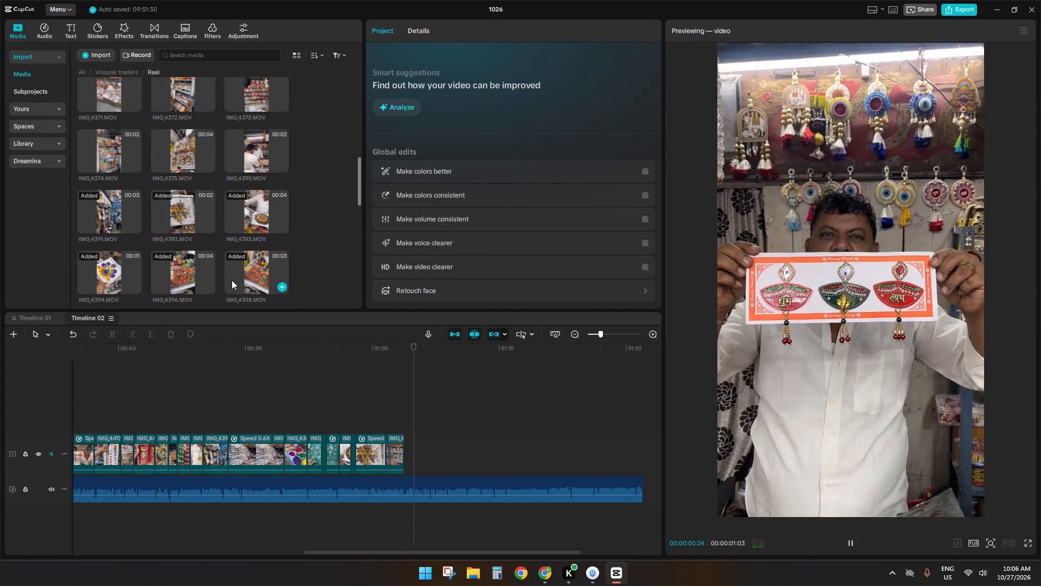
{"action": "scroll", "coordinate": [232, 280], "scroll_direction": "up", "scroll_amount": 3}
{"action": "left_click", "coordinate": [183, 120]}
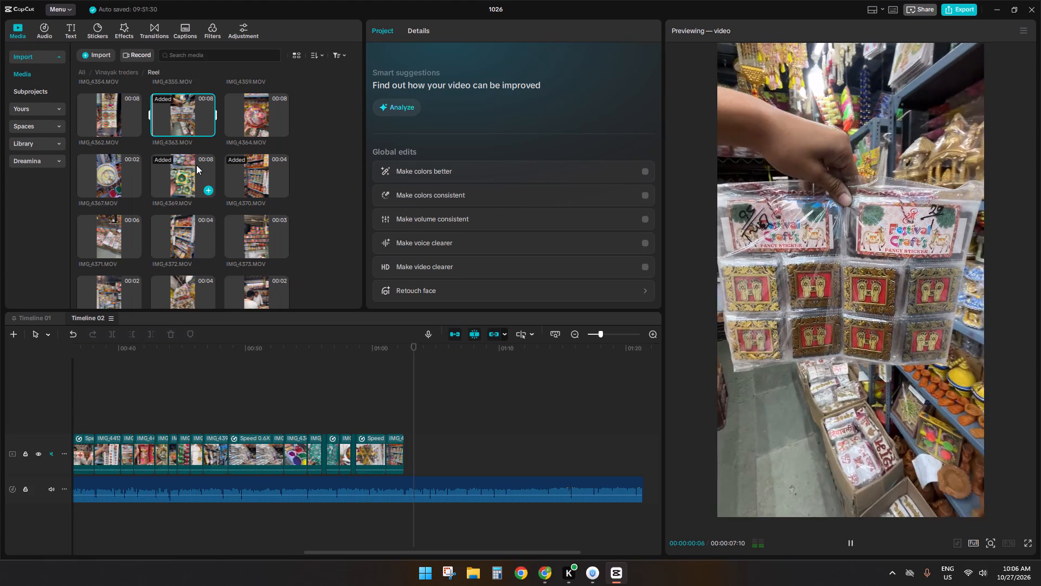
{"action": "left_click", "coordinate": [196, 167]}
{"action": "left_click", "coordinate": [249, 167]}
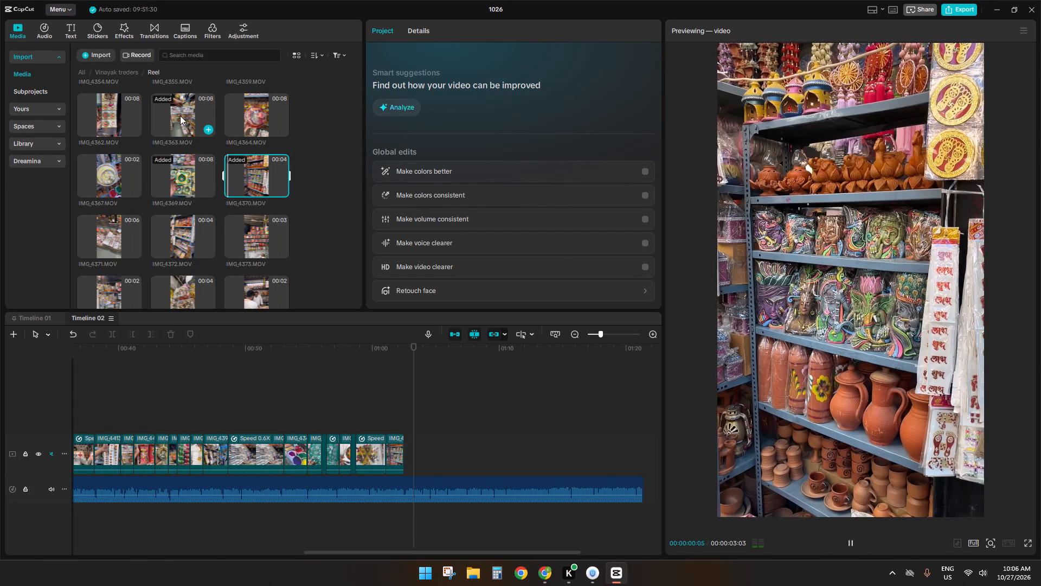
{"action": "left_click", "coordinate": [180, 116]}
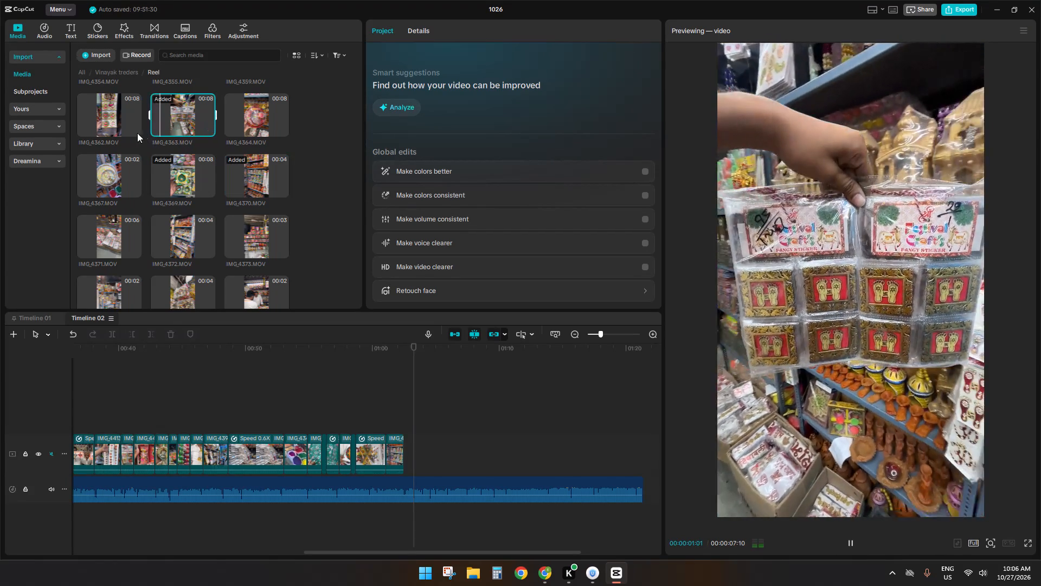
{"action": "left_click", "coordinate": [89, 107]}
{"action": "scroll", "coordinate": [173, 166], "scroll_direction": "up", "scroll_amount": 4}
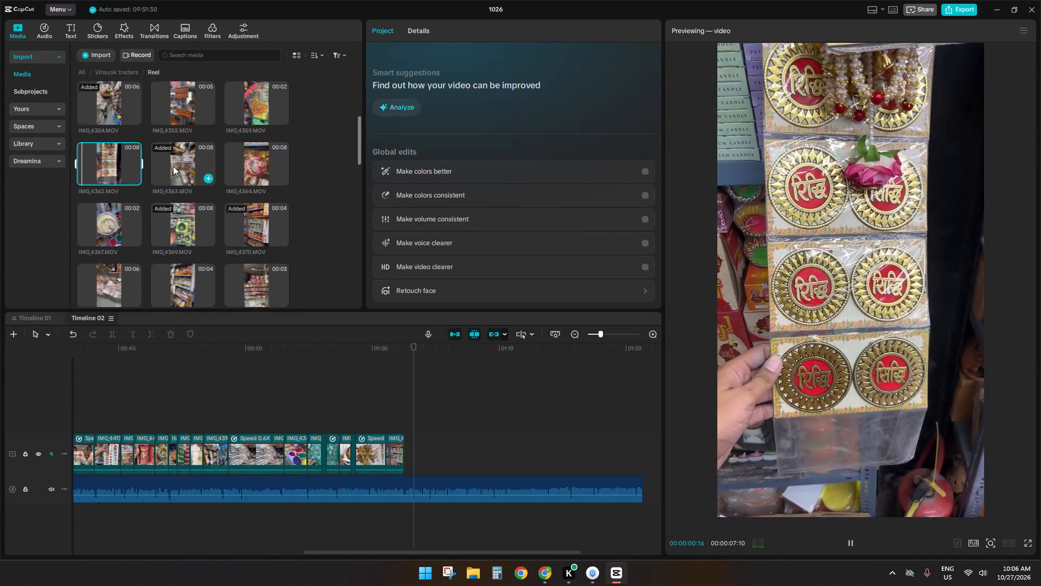
{"action": "left_click", "coordinate": [185, 247]}
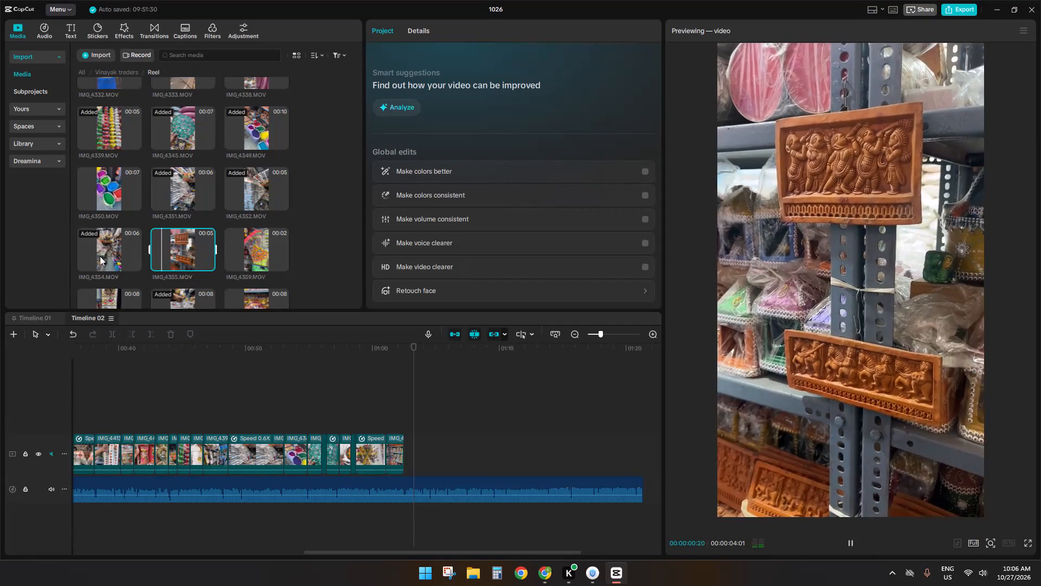
{"action": "left_click", "coordinate": [115, 231]}
{"action": "left_click", "coordinate": [113, 293]}
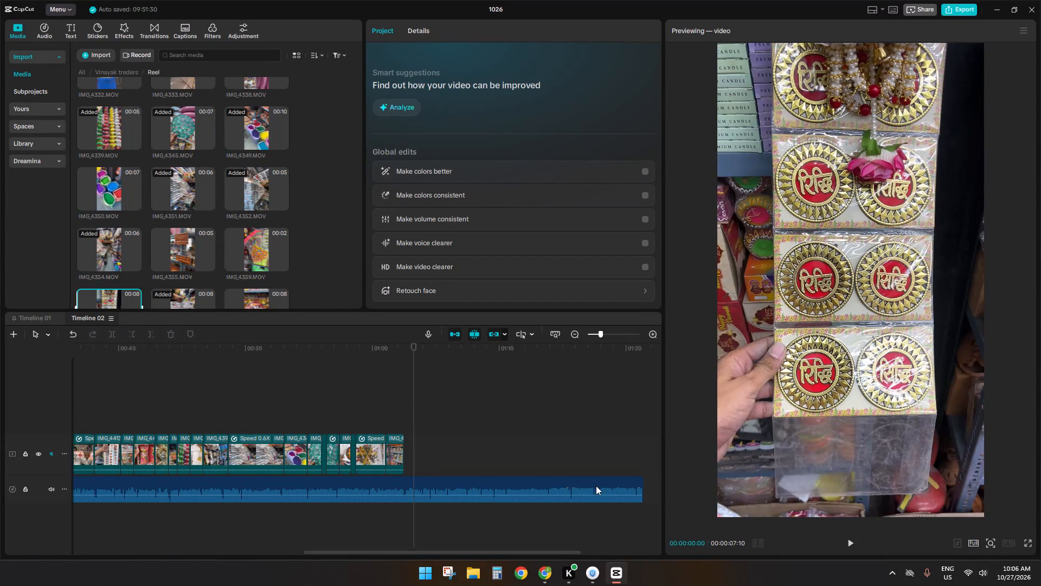
Switch to File Explorer and look for footage in the Desktop's Jaheratvala folder, the F: drive and its "bhakti poojapa h" folder.
{"action": "left_click", "coordinate": [468, 583]}
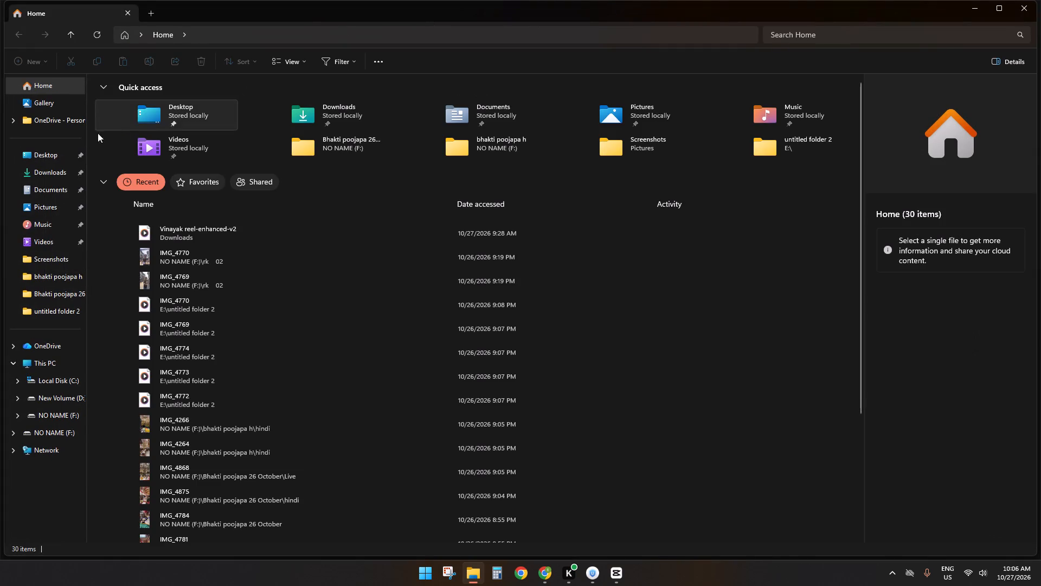
{"action": "left_click", "coordinate": [40, 160]}
{"action": "double_click", "coordinate": [160, 140]}
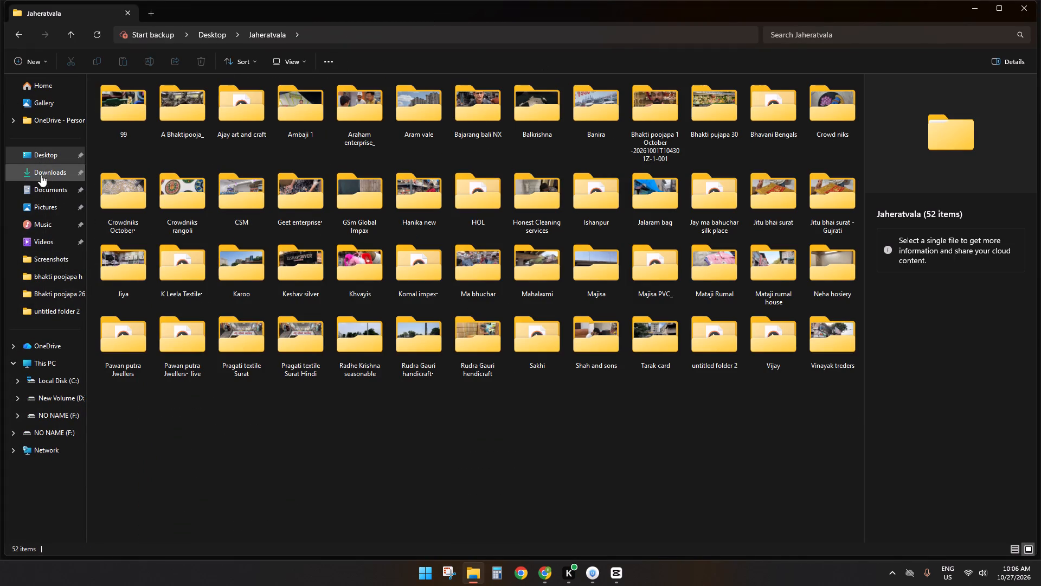
{"action": "left_click", "coordinate": [136, 158]}
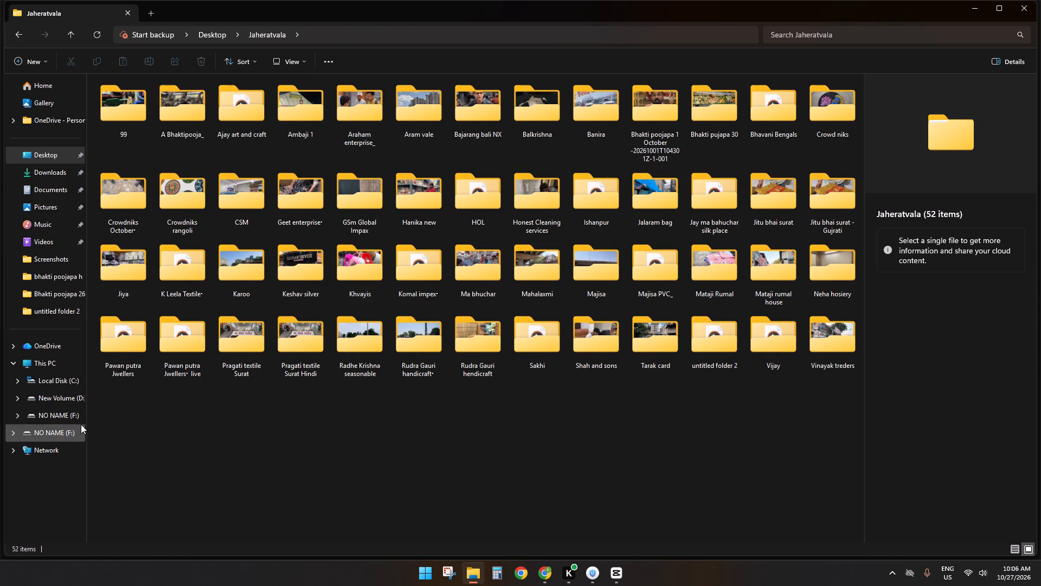
{"action": "left_click", "coordinate": [65, 419]}
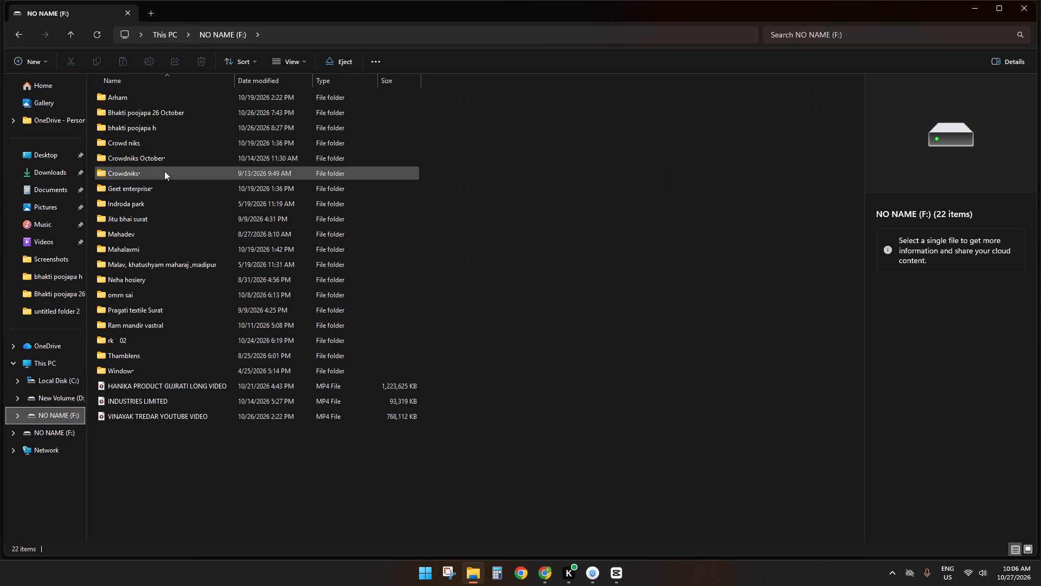
{"action": "double_click", "coordinate": [159, 131]}
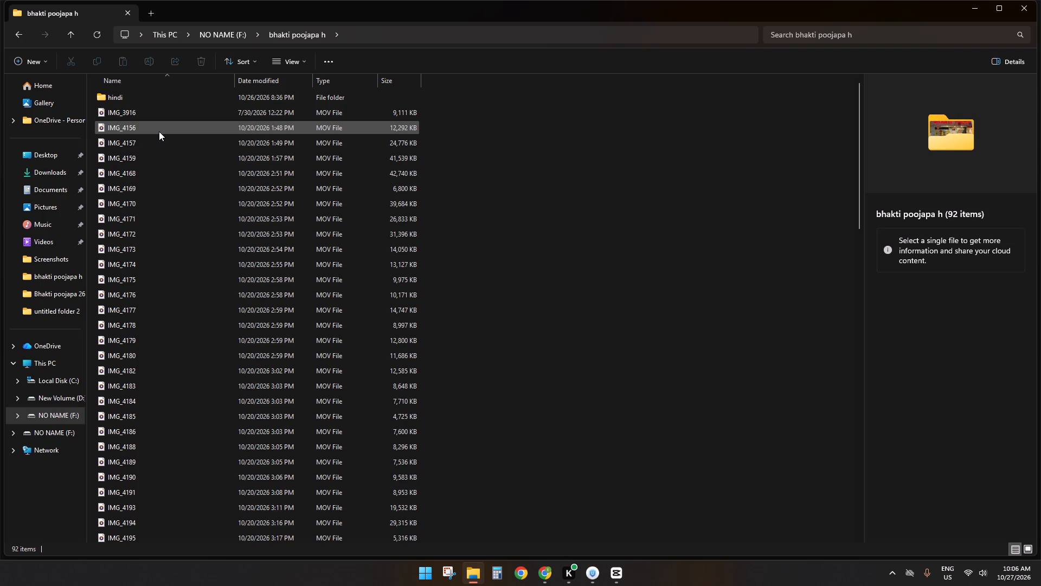
{"action": "scroll", "coordinate": [172, 118], "scroll_direction": "down", "scroll_amount": 2}
{"action": "scroll", "coordinate": [182, 202], "scroll_direction": "down", "scroll_amount": 11}
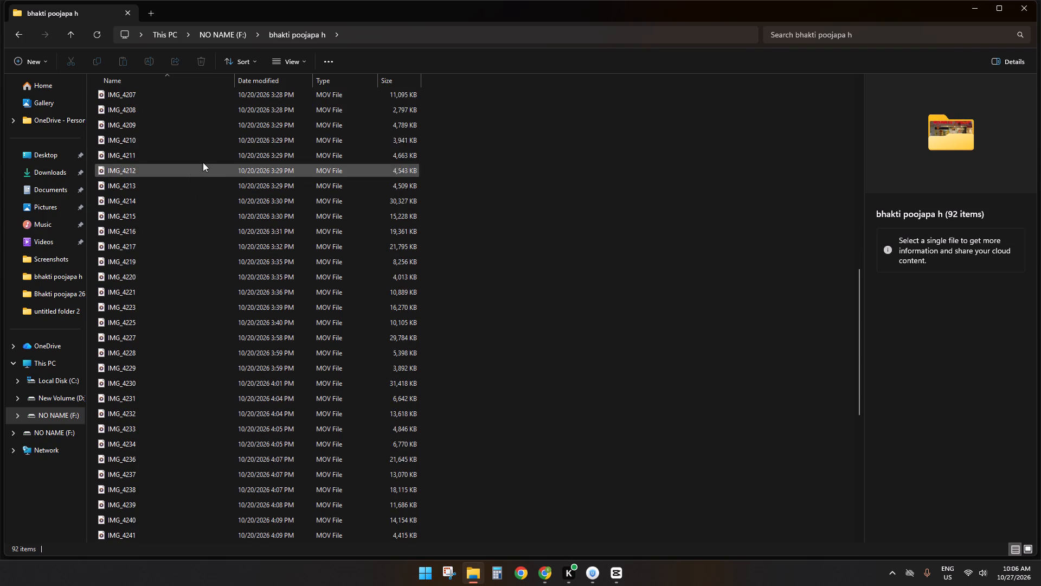
{"action": "left_click", "coordinate": [213, 33]}
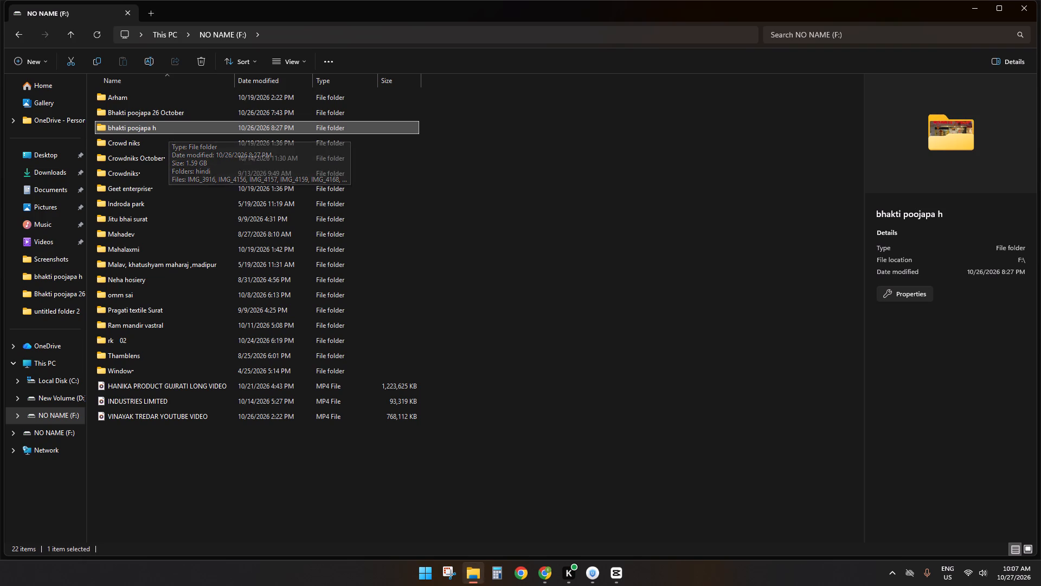
{"action": "left_click", "coordinate": [390, 458]}
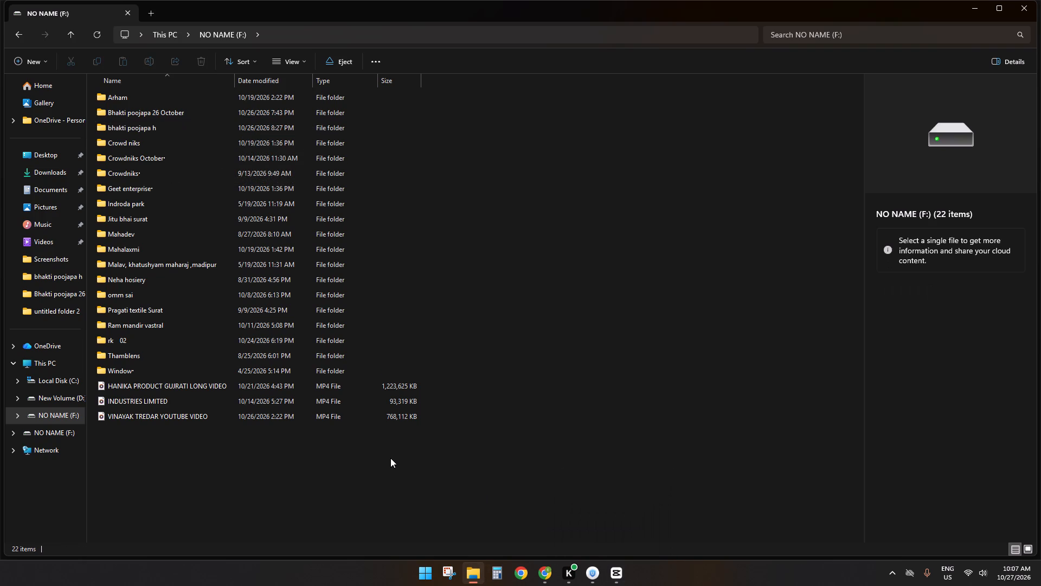
Return to CapCut, scrub over the last timeline clip, and preview media clips IMG_4370, IMG_4363 and IMG_4372 as possible next footage.
{"action": "left_click", "coordinate": [613, 570]}
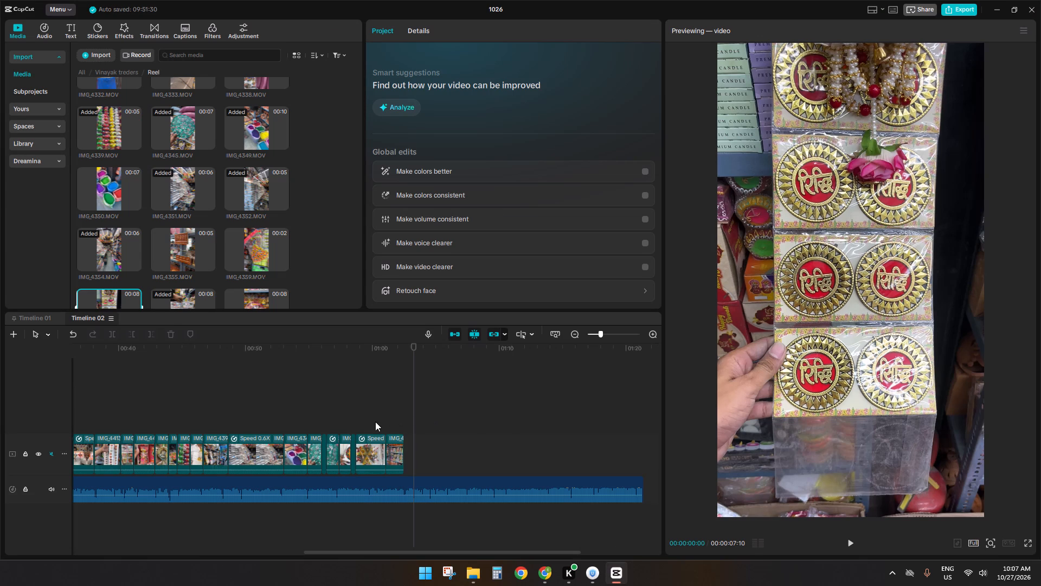
{"action": "left_click", "coordinate": [387, 421]}
{"action": "left_click_drag", "start_coordinate": [387, 421], "coordinate": [406, 419]}
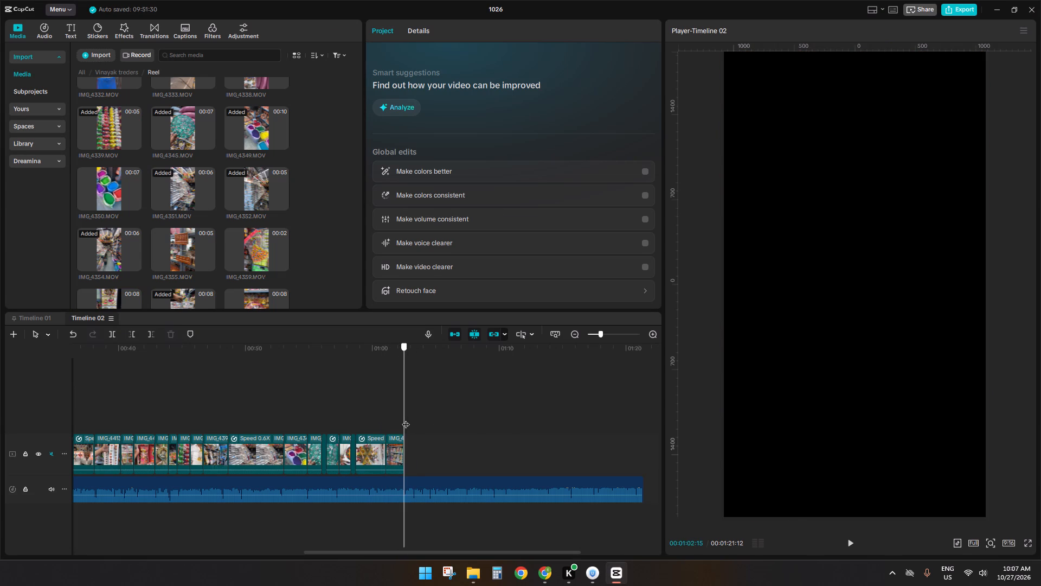
{"action": "left_click_drag", "start_coordinate": [406, 419], "coordinate": [385, 425]}
{"action": "scroll", "coordinate": [146, 243], "scroll_direction": "down", "scroll_amount": 2}
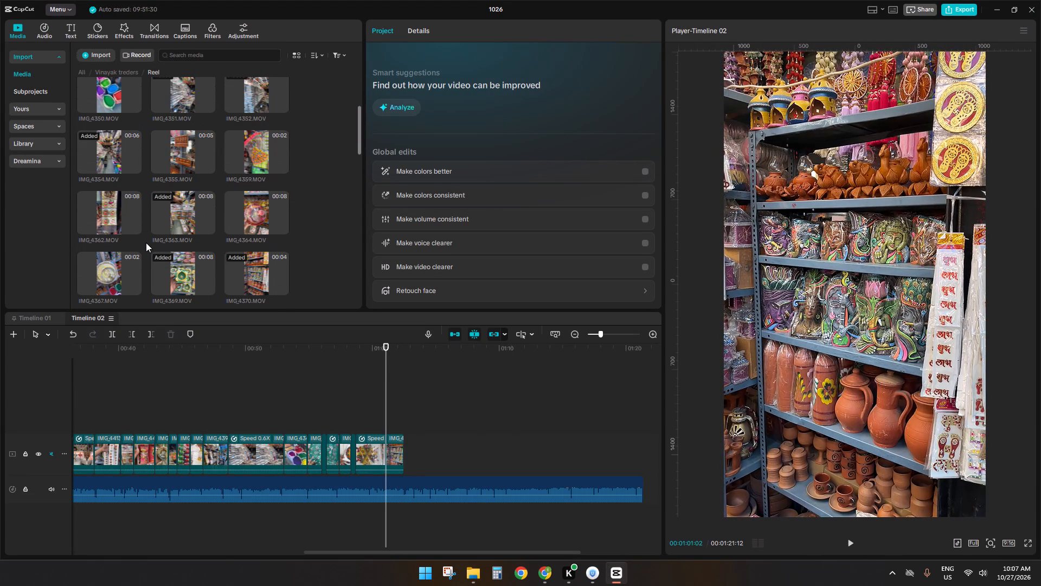
{"action": "left_click", "coordinate": [228, 275]}
{"action": "left_click", "coordinate": [242, 275]}
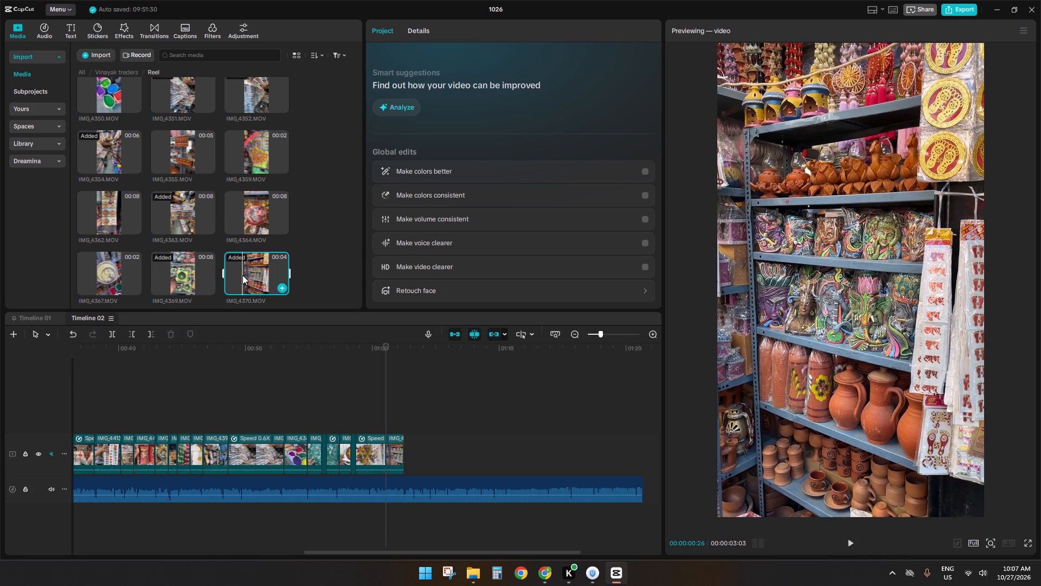
{"action": "left_click", "coordinate": [185, 272]}
{"action": "left_click", "coordinate": [183, 224]}
{"action": "scroll", "coordinate": [186, 219], "scroll_direction": "down", "scroll_amount": 2}
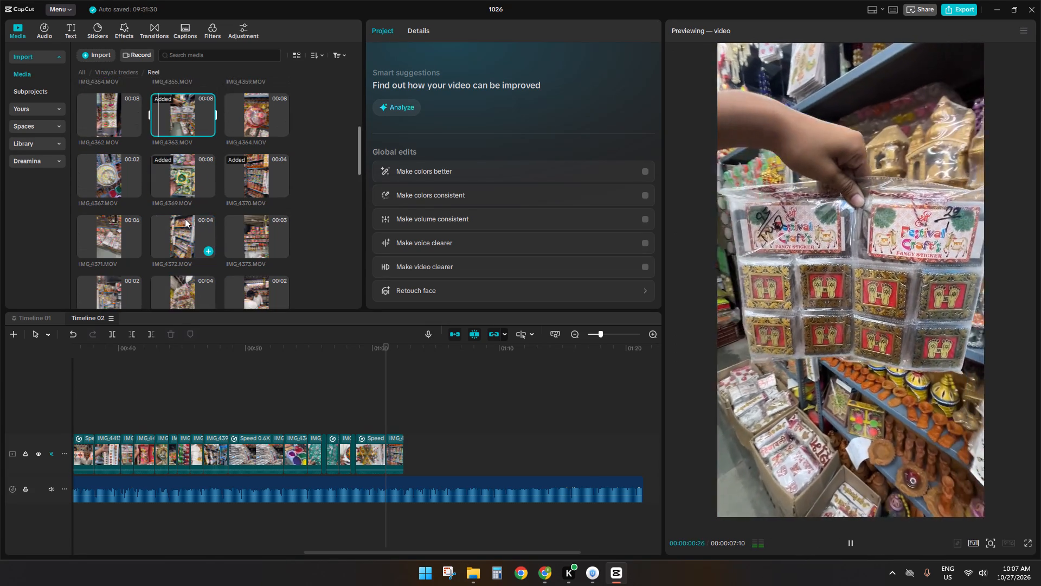
{"action": "left_click", "coordinate": [106, 241]}
{"action": "left_click", "coordinate": [201, 237]}
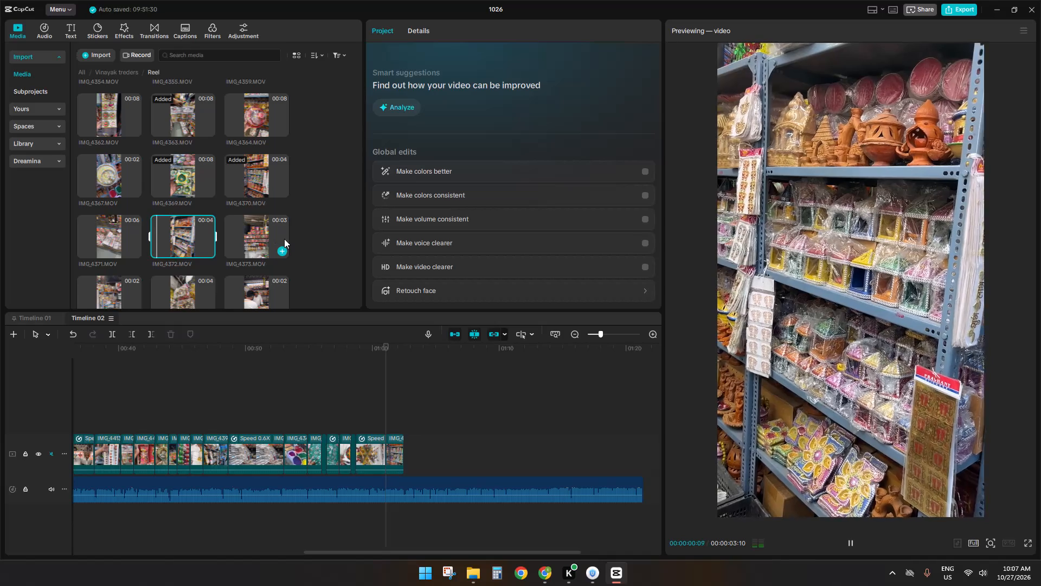
{"action": "left_click", "coordinate": [284, 239]}
{"action": "double_click", "coordinate": [360, 391]}
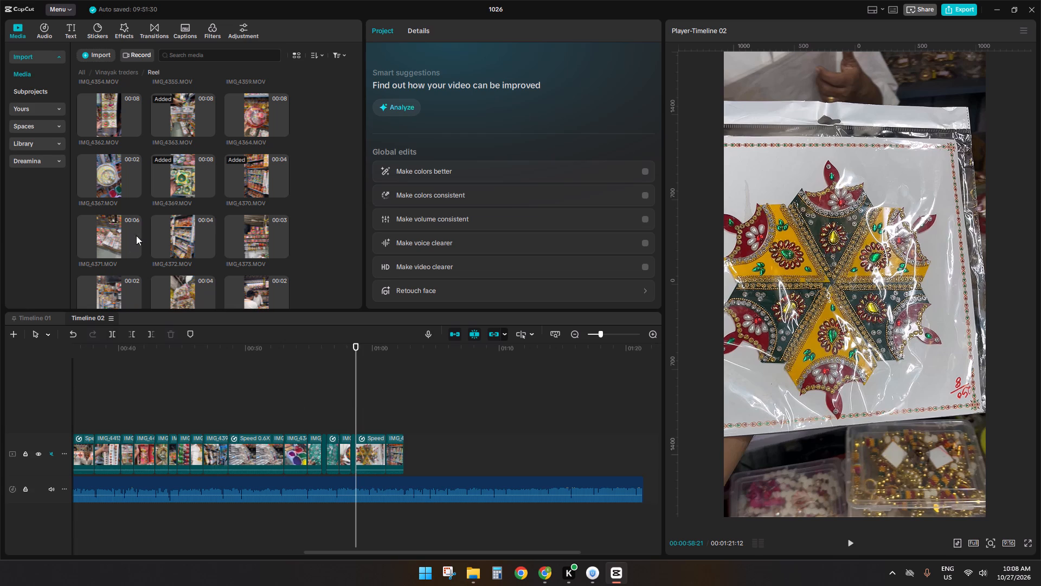
Preview more Reel media clips, including IMG_4363, IMG_4398 and IMG_4413, to find footage for the uncovered voice-over.
{"action": "left_click", "coordinate": [179, 112]}
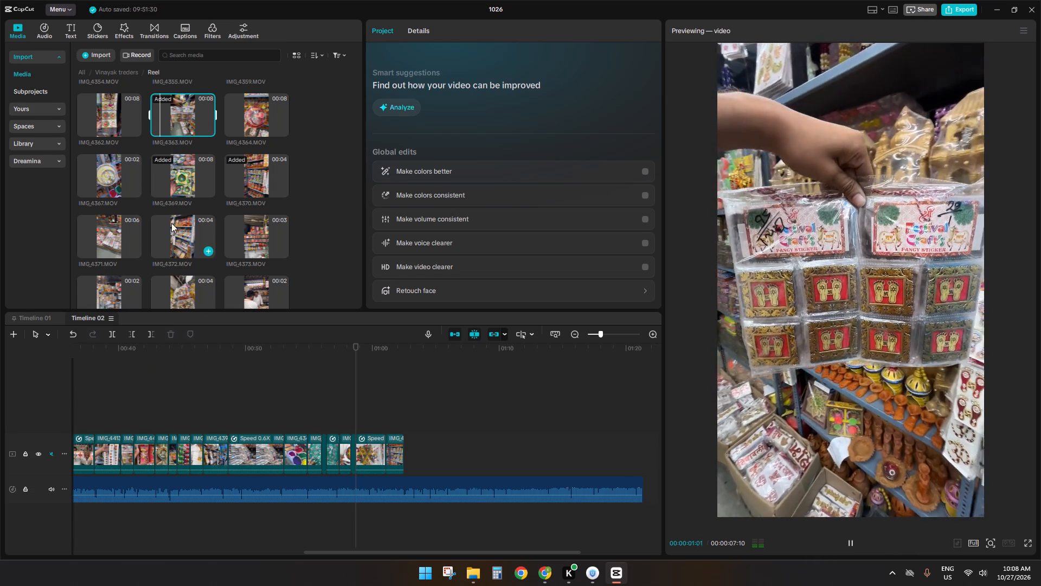
{"action": "scroll", "coordinate": [165, 227], "scroll_direction": "down", "scroll_amount": 4}
{"action": "left_click", "coordinate": [261, 219]}
{"action": "scroll", "coordinate": [261, 219], "scroll_direction": "down", "scroll_amount": 3}
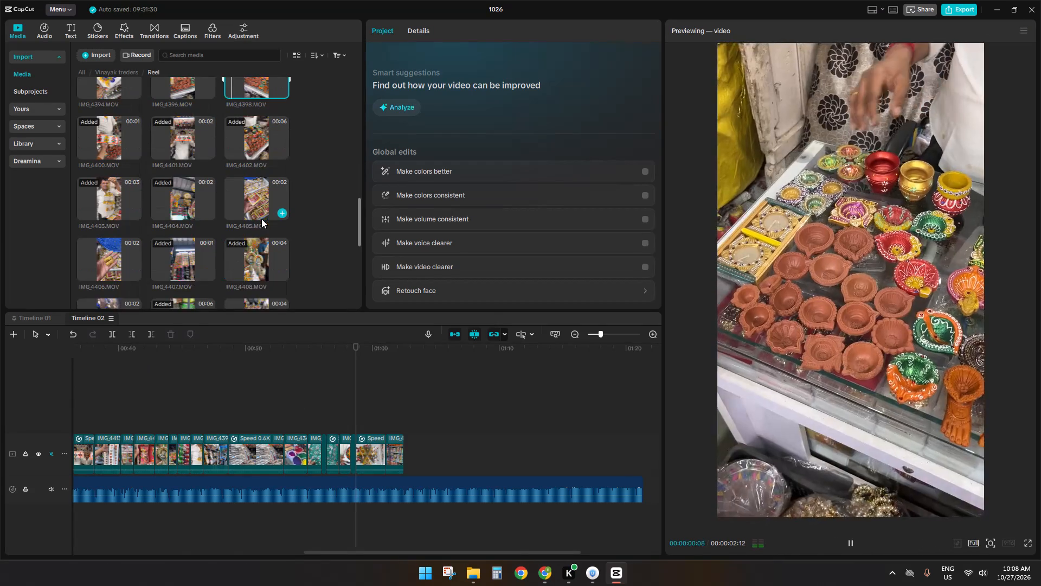
{"action": "left_click", "coordinate": [260, 248]}
{"action": "scroll", "coordinate": [260, 248], "scroll_direction": "down", "scroll_amount": 3}
{"action": "left_click", "coordinate": [182, 240]}
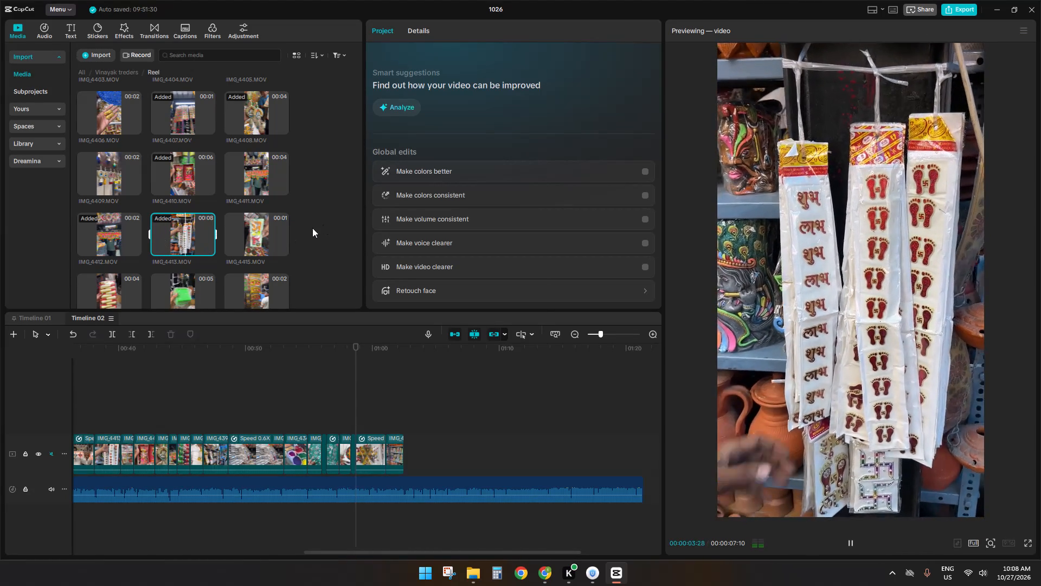
{"action": "left_click", "coordinate": [314, 257]}
{"action": "left_click", "coordinate": [314, 257]}
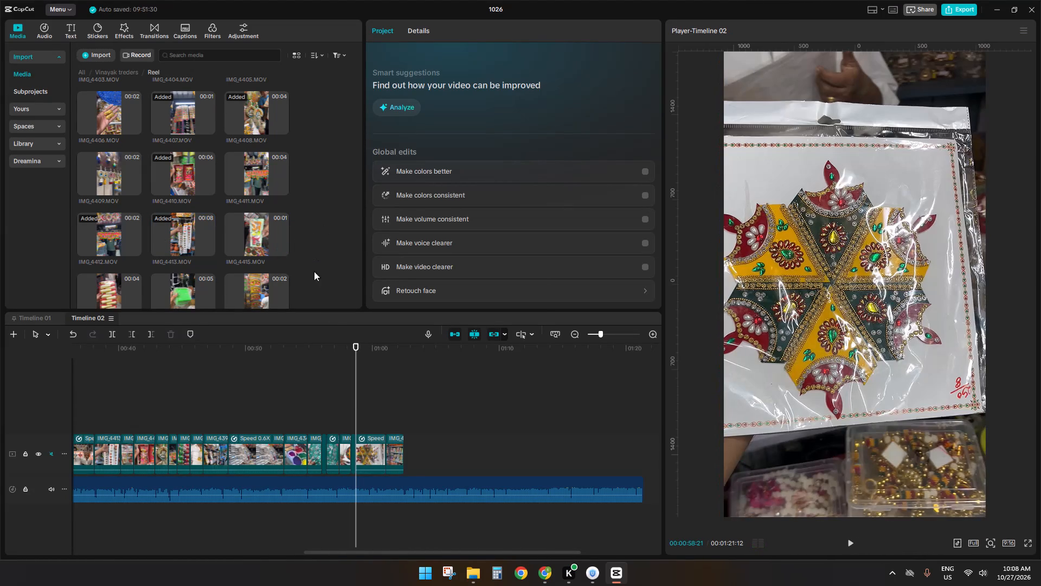
Scrub the playhead back to the start of Timeline 02.
{"action": "left_click_drag", "start_coordinate": [355, 391], "coordinate": [339, 398]}
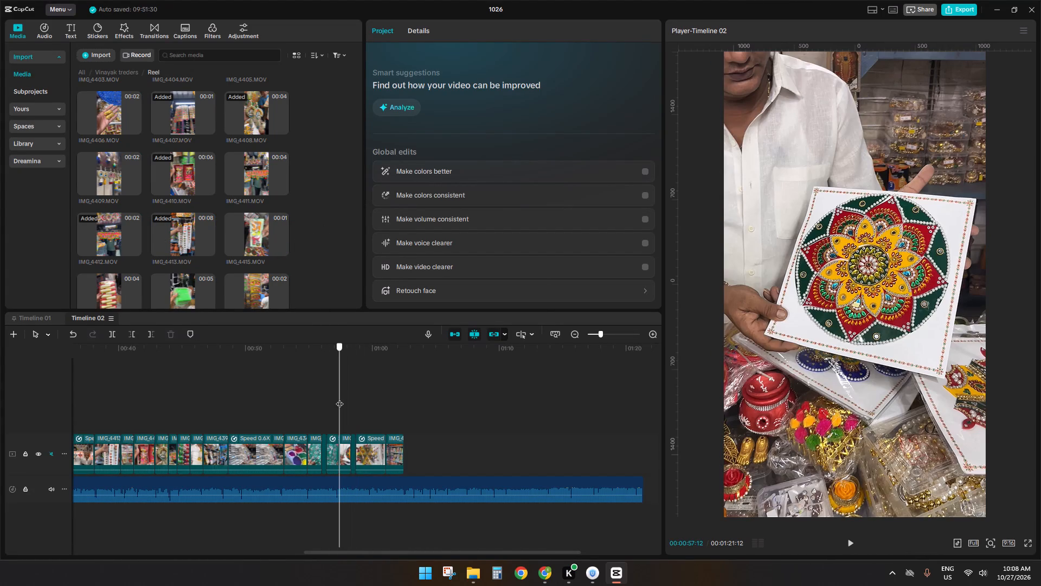
{"action": "left_click_drag", "start_coordinate": [339, 398], "coordinate": [0, 370]}
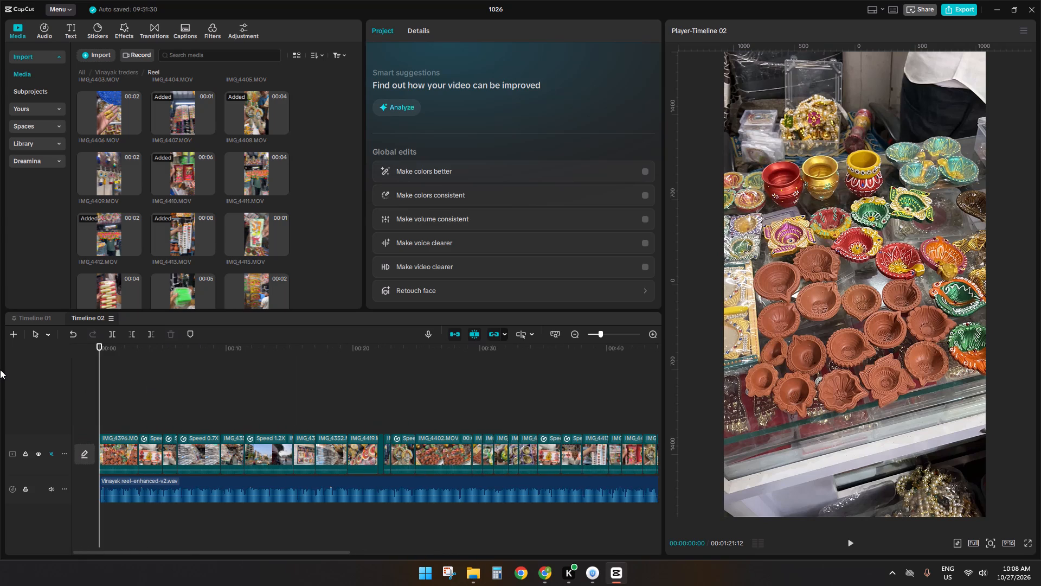
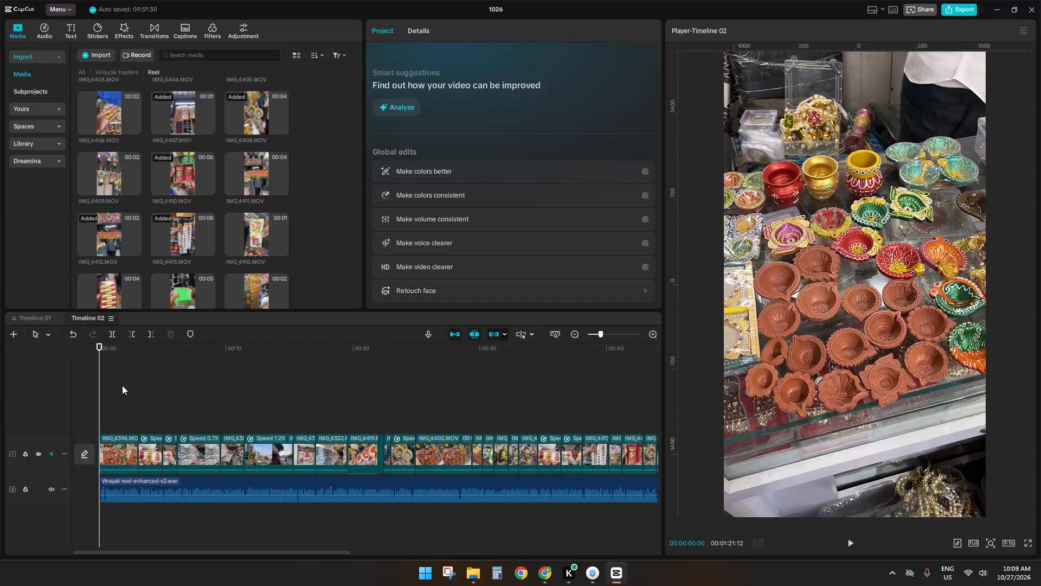
Scrub through the opening clips of Timeline 02, over roughly the first six seconds, to review the placed footage.
{"action": "left_click", "coordinate": [122, 385]}
{"action": "left_click_drag", "start_coordinate": [122, 385], "coordinate": [138, 377]}
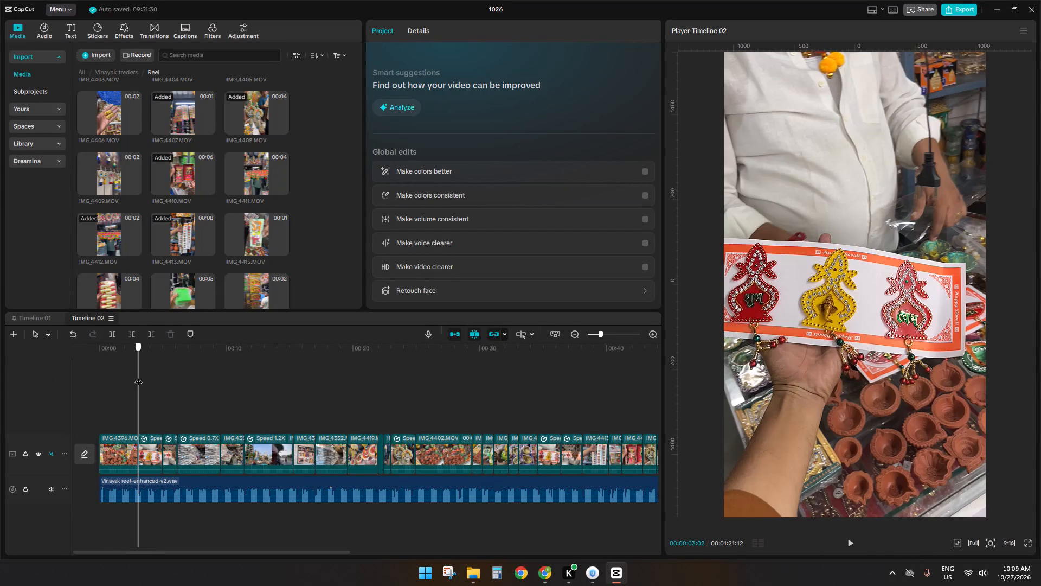
{"action": "left_click_drag", "start_coordinate": [138, 377], "coordinate": [100, 377]}
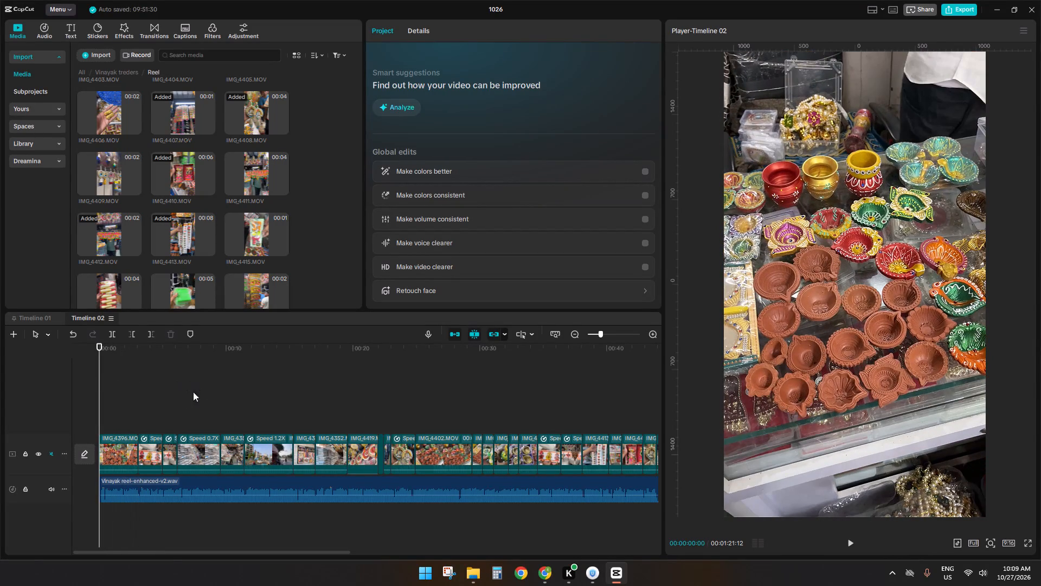
{"action": "double_click", "coordinate": [177, 402]}
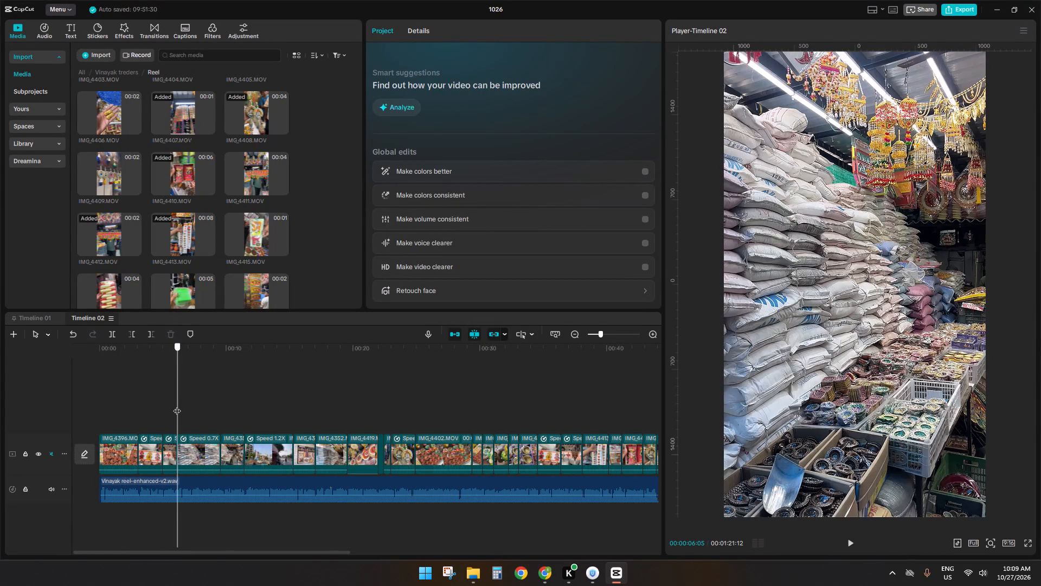
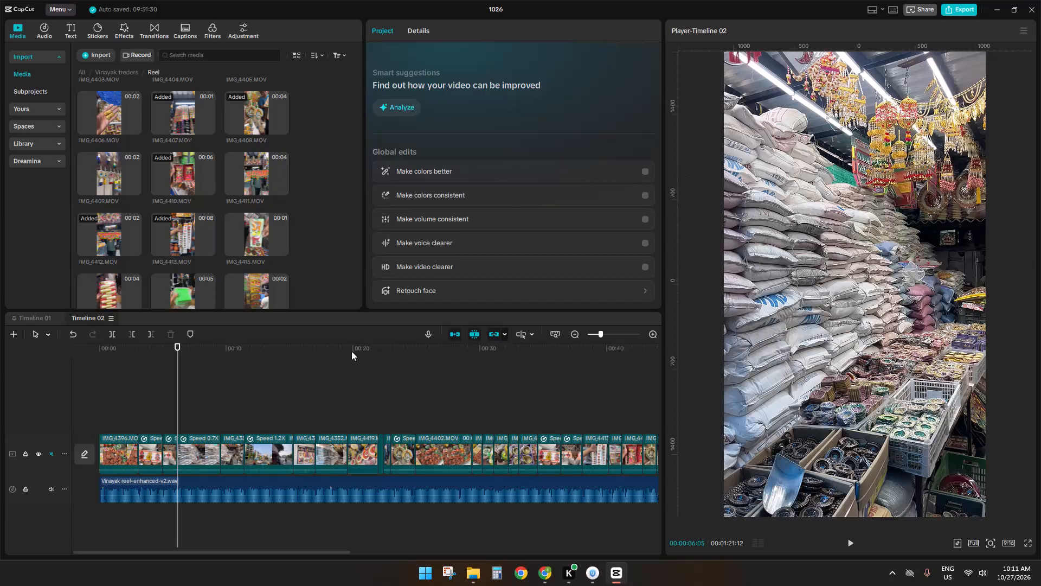
Review Timeline 02 from its opening clips through to the last placed footage, and look over the tracks of Timeline 01.
{"action": "left_click", "coordinate": [232, 406], "text": "ctrl"}
{"action": "left_click_drag", "start_coordinate": [232, 406], "coordinate": [219, 408]}
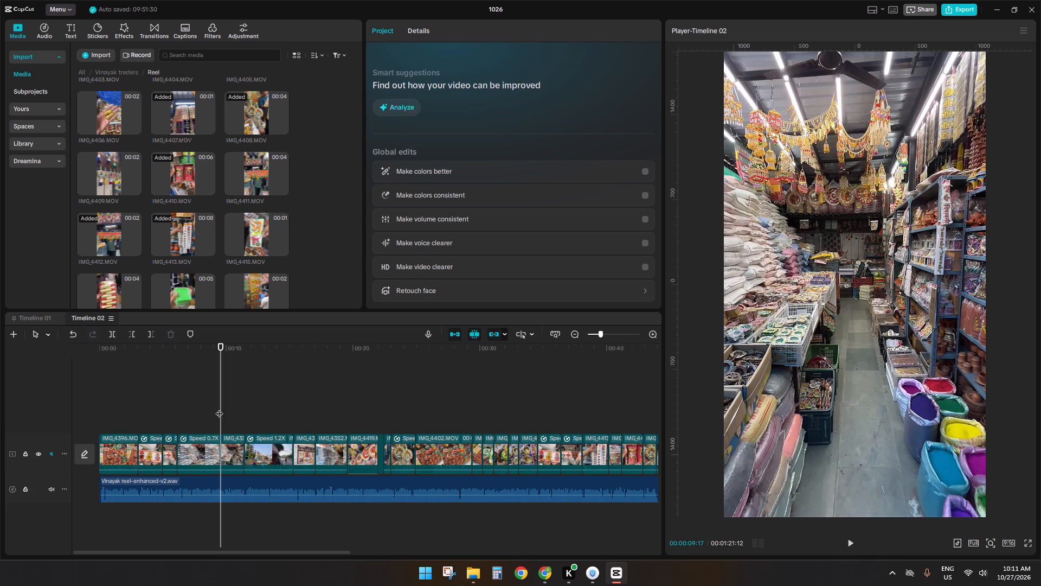
{"action": "left_click", "coordinate": [214, 398]}
{"action": "left_click_drag", "start_coordinate": [214, 398], "coordinate": [100, 388]}
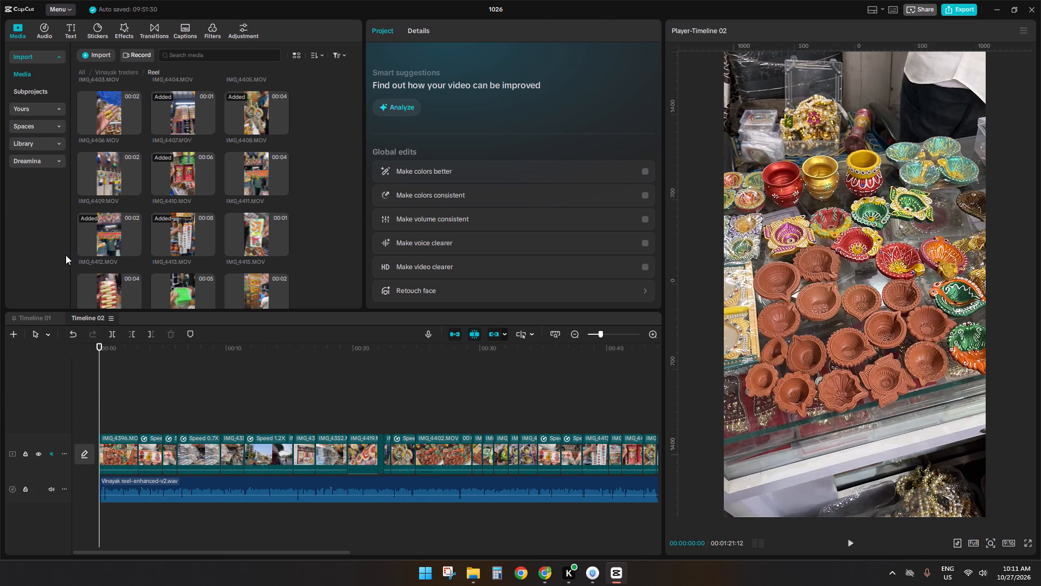
{"action": "left_click", "coordinate": [44, 319]}
{"action": "scroll", "coordinate": [217, 406], "scroll_direction": "up", "scroll_amount": 5}
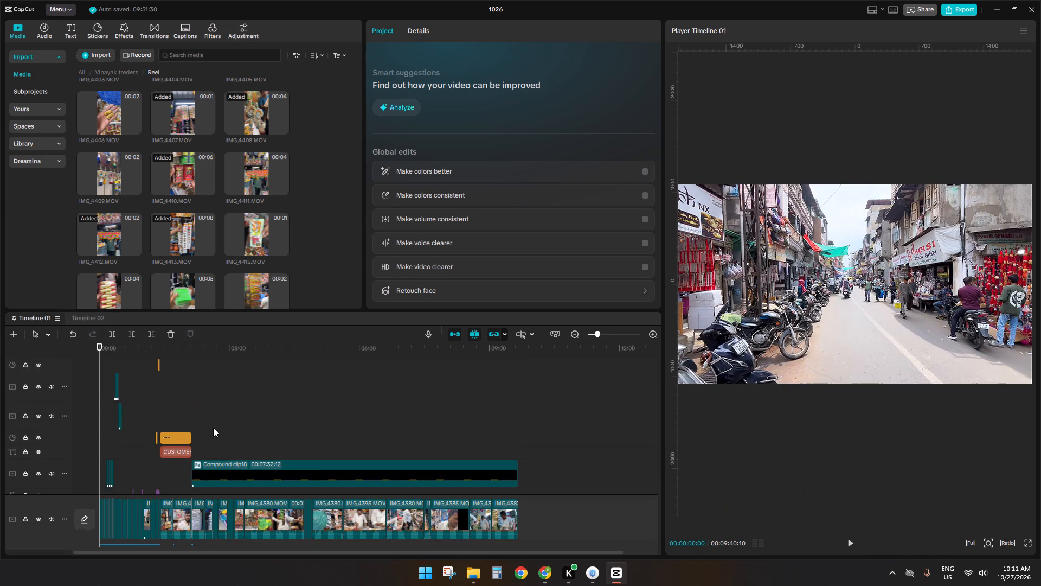
{"action": "scroll", "coordinate": [213, 428], "scroll_direction": "up", "scroll_amount": 5}
{"action": "left_click", "coordinate": [93, 319]}
{"action": "scroll", "coordinate": [155, 402], "scroll_direction": "up", "scroll_amount": 4}
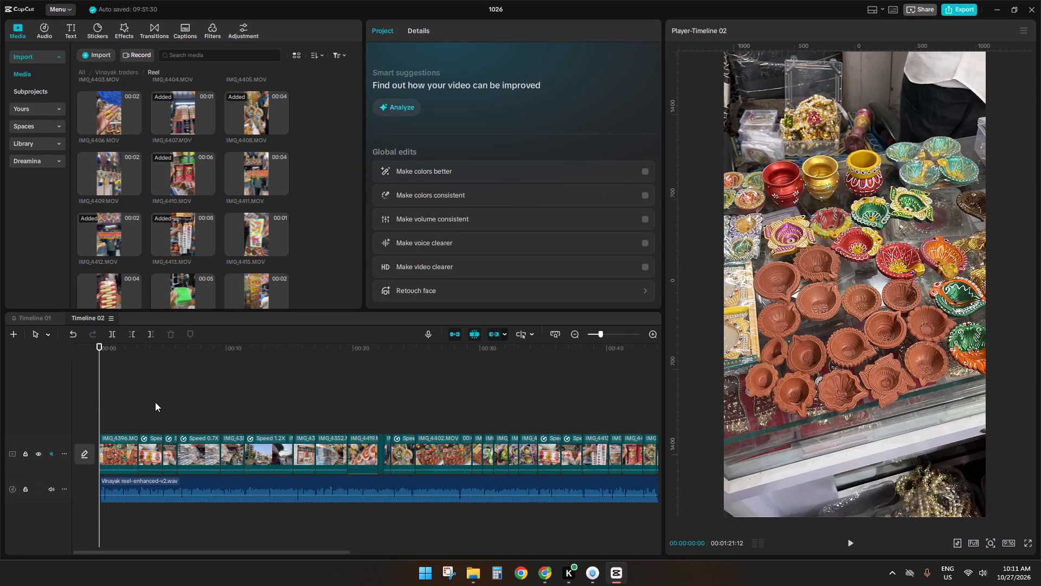
{"action": "scroll", "coordinate": [155, 402], "scroll_direction": "down", "scroll_amount": 12, "text": "ctrl"}
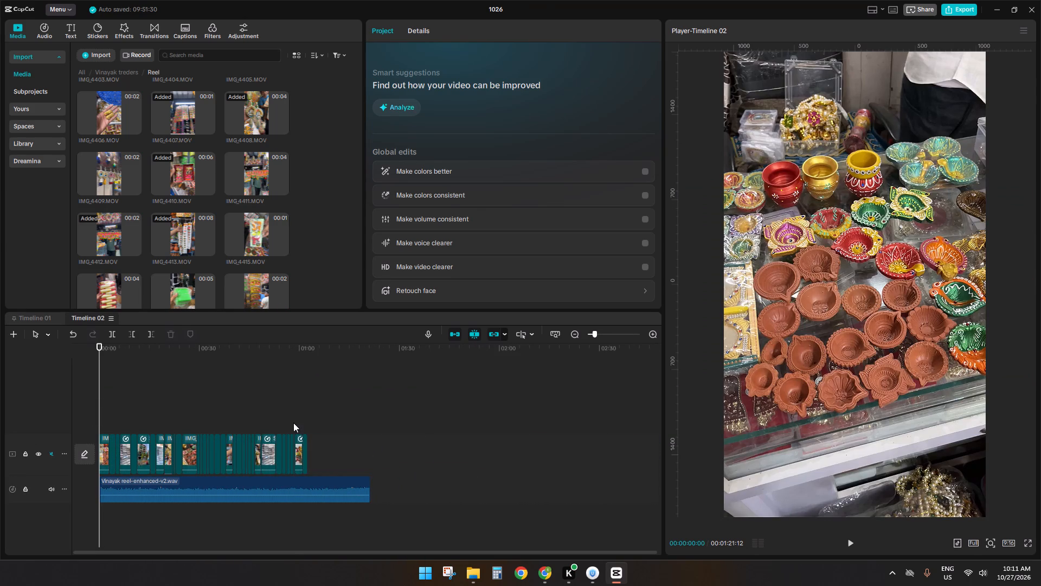
{"action": "double_click", "coordinate": [293, 423]}
{"action": "scroll", "coordinate": [296, 423], "scroll_direction": "up", "scroll_amount": 7, "text": "ctrl"}
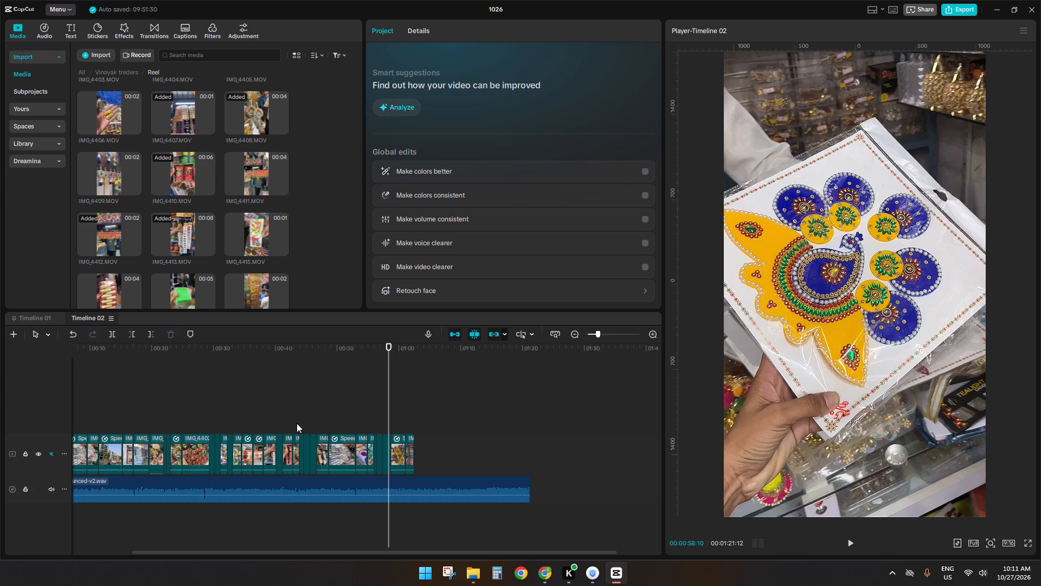
{"action": "scroll", "coordinate": [441, 517], "scroll_direction": "up", "scroll_amount": 7, "text": "ctrl"}
{"action": "left_click", "coordinate": [394, 408]}
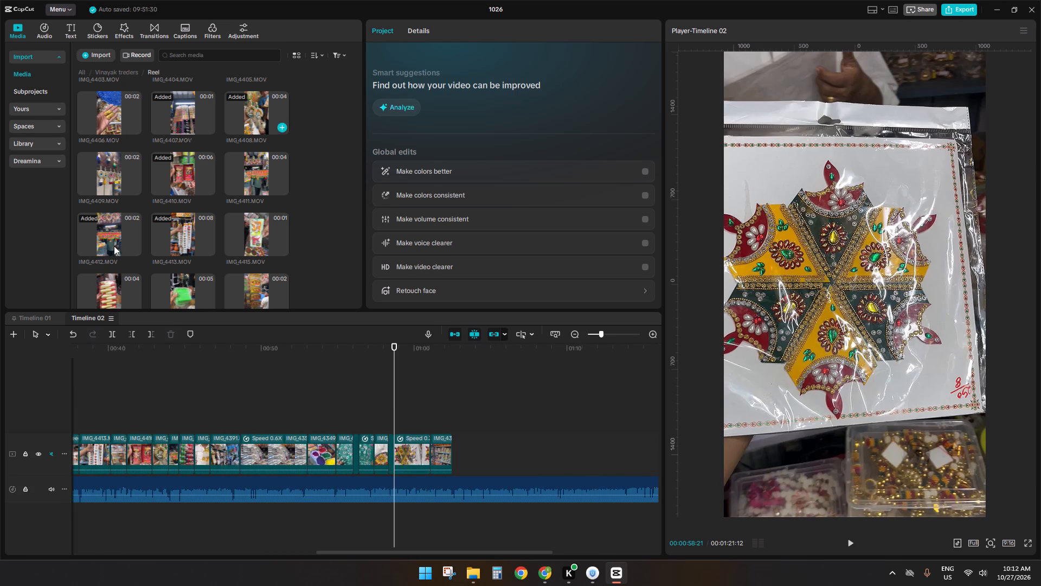
{"action": "left_click", "coordinate": [47, 315]}
{"action": "scroll", "coordinate": [402, 514], "scroll_direction": "down", "scroll_amount": 8}
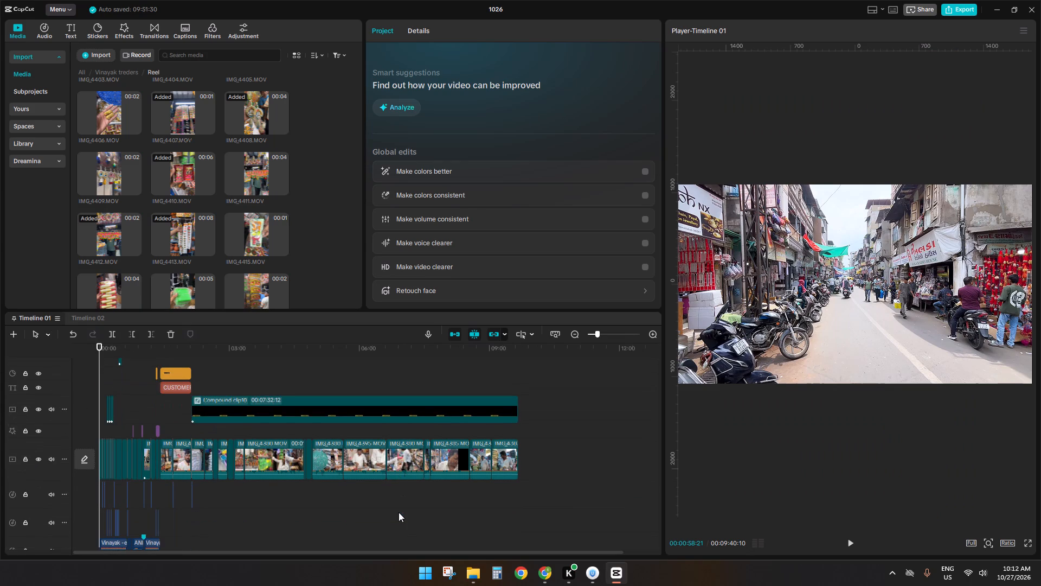
{"action": "left_click", "coordinate": [223, 378]}
{"action": "left_click_drag", "start_coordinate": [223, 378], "coordinate": [231, 378]}
Close project 1026 and create a new project.
{"action": "left_click", "coordinate": [1028, 22]}
{"action": "left_click", "coordinate": [1029, 15]}
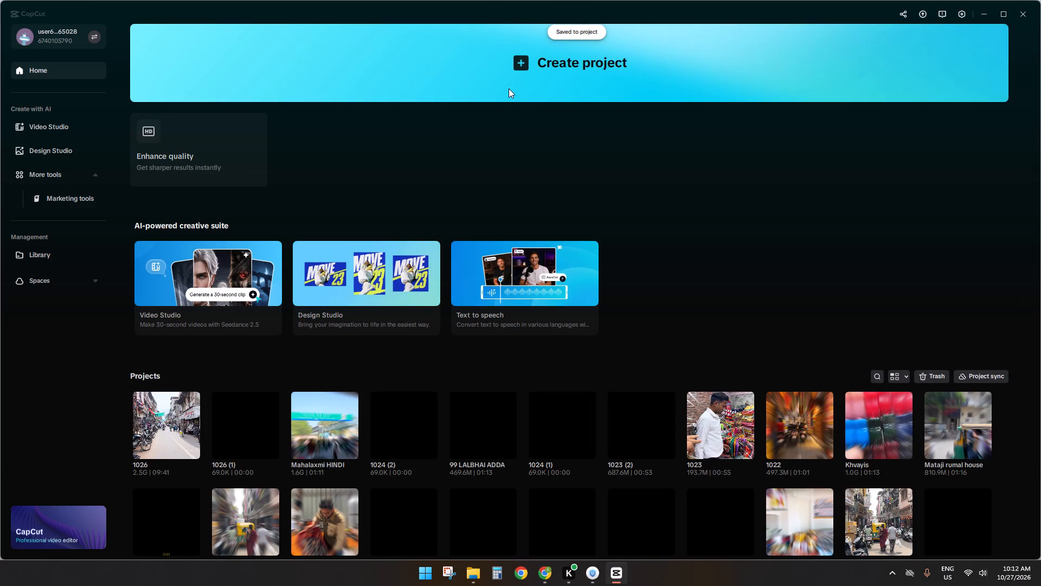
{"action": "scroll", "coordinate": [534, 390], "scroll_direction": "down", "scroll_amount": 4}
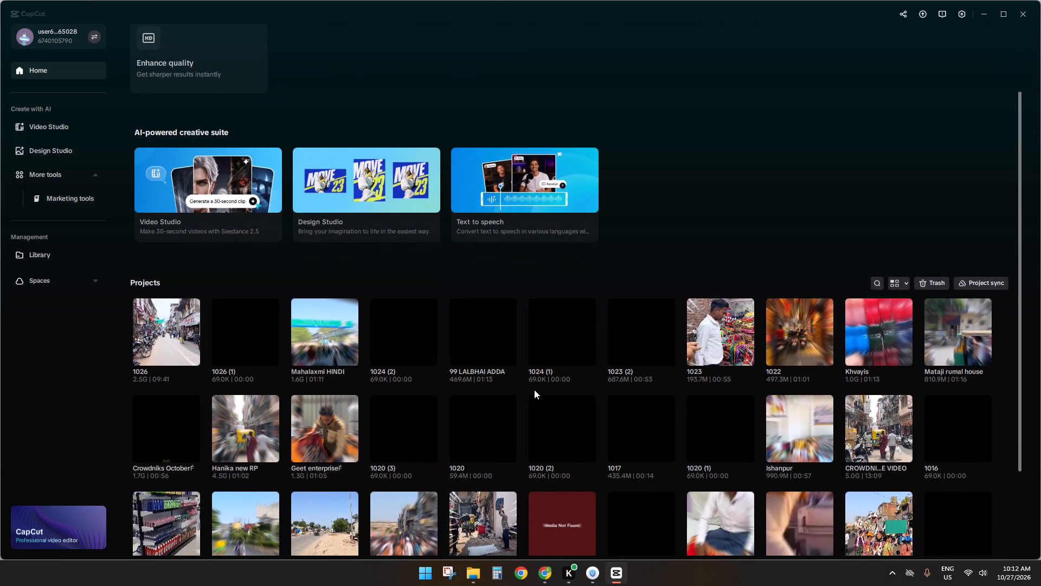
{"action": "scroll", "coordinate": [534, 390], "scroll_direction": "up", "scroll_amount": 5}
{"action": "left_click", "coordinate": [522, 46]}
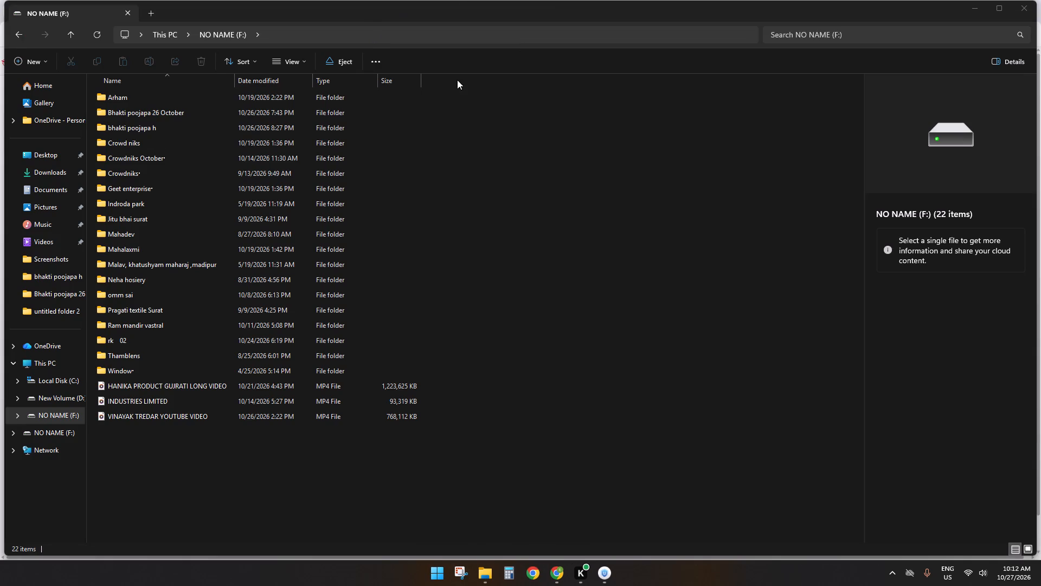
Import the "bhakti poojapa h" folder from the NO NAME (F:) drive into the new project's media.
{"action": "left_click", "coordinate": [131, 110]}
{"action": "left_click", "coordinate": [190, 202]}
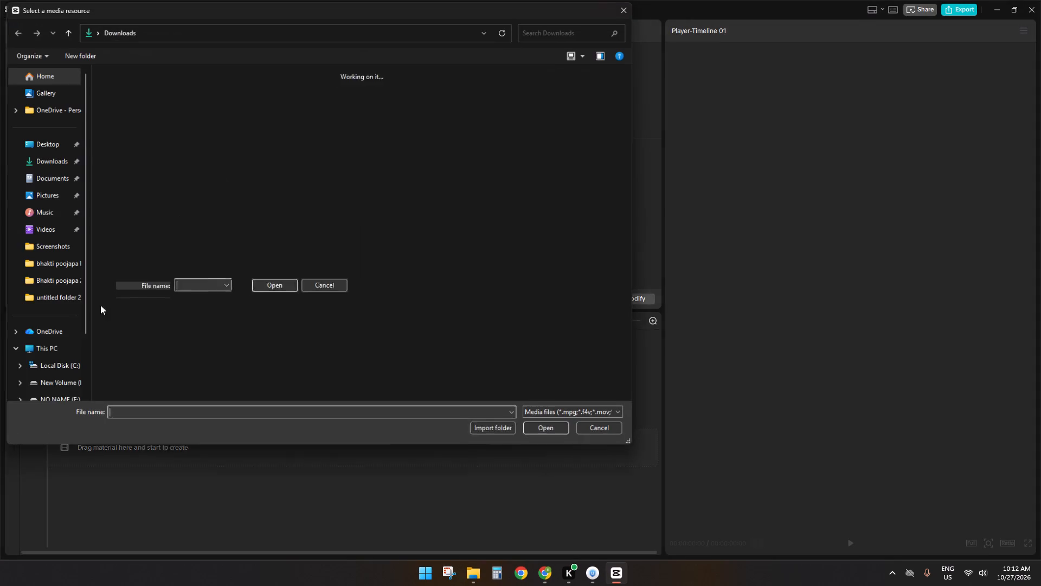
{"action": "scroll", "coordinate": [68, 390], "scroll_direction": "down", "scroll_amount": 2}
{"action": "left_click", "coordinate": [69, 320]}
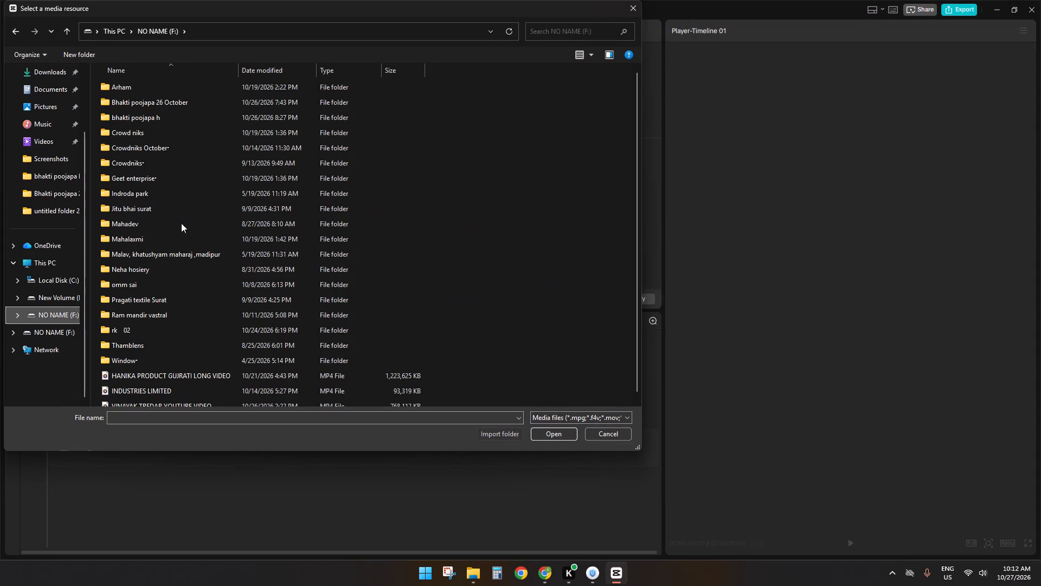
{"action": "left_click", "coordinate": [138, 120]}
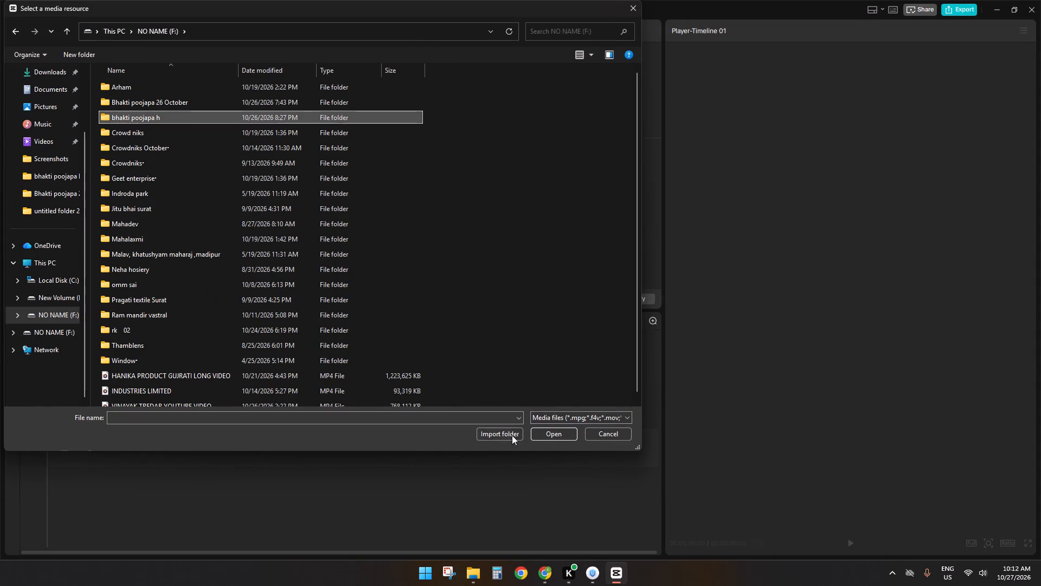
{"action": "left_click", "coordinate": [510, 434]}
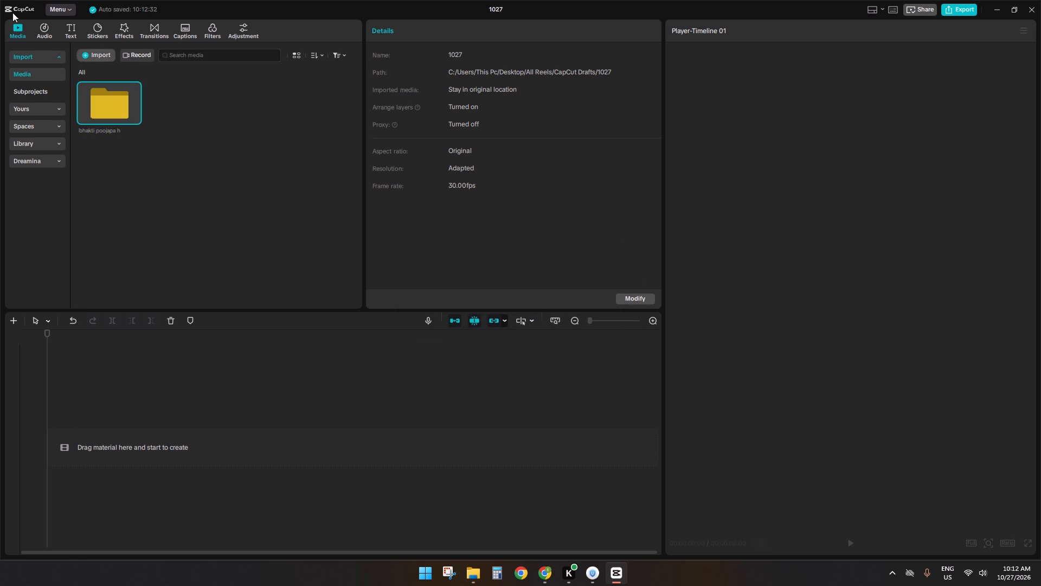
Open the hindi subfolder inside the imported "bhakti poojapa h" folder and preview IMG_4264.MOV and IMG_4266.MOV.
{"action": "double_click", "coordinate": [82, 92]}
{"action": "left_click", "coordinate": [186, 99]}
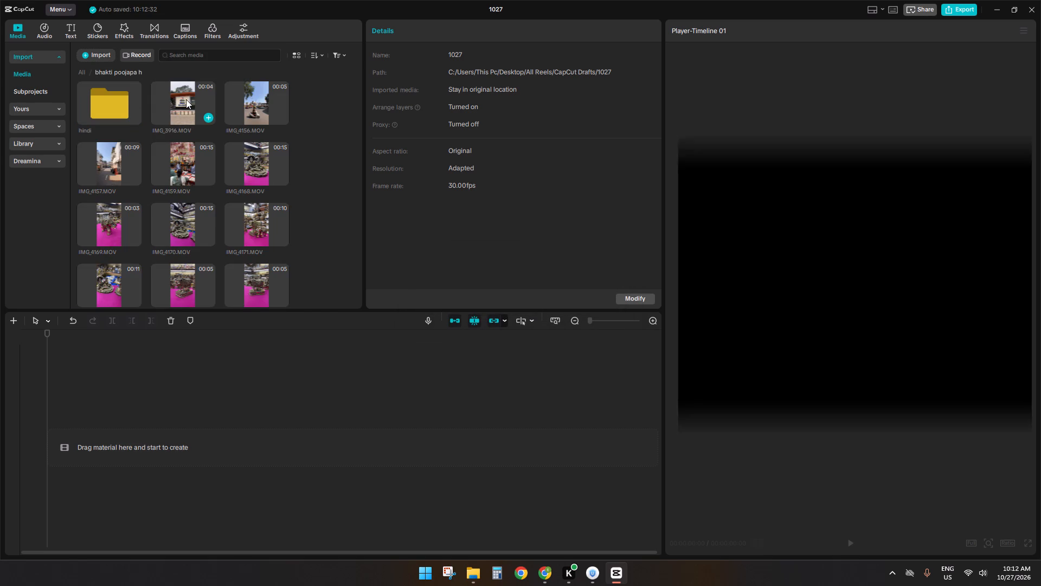
{"action": "double_click", "coordinate": [102, 120]}
{"action": "left_click", "coordinate": [102, 120]}
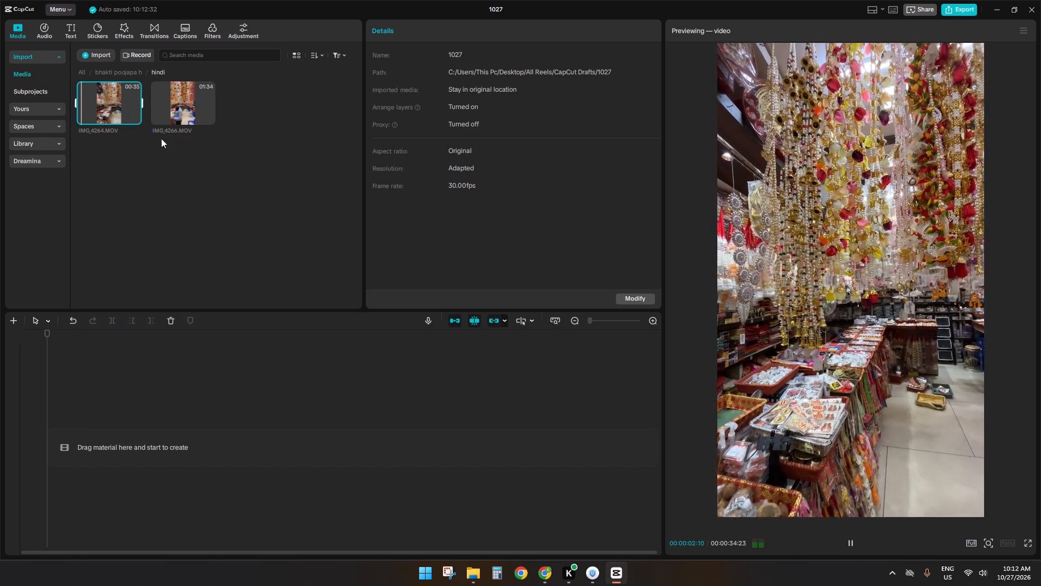
{"action": "left_click", "coordinate": [183, 86]}
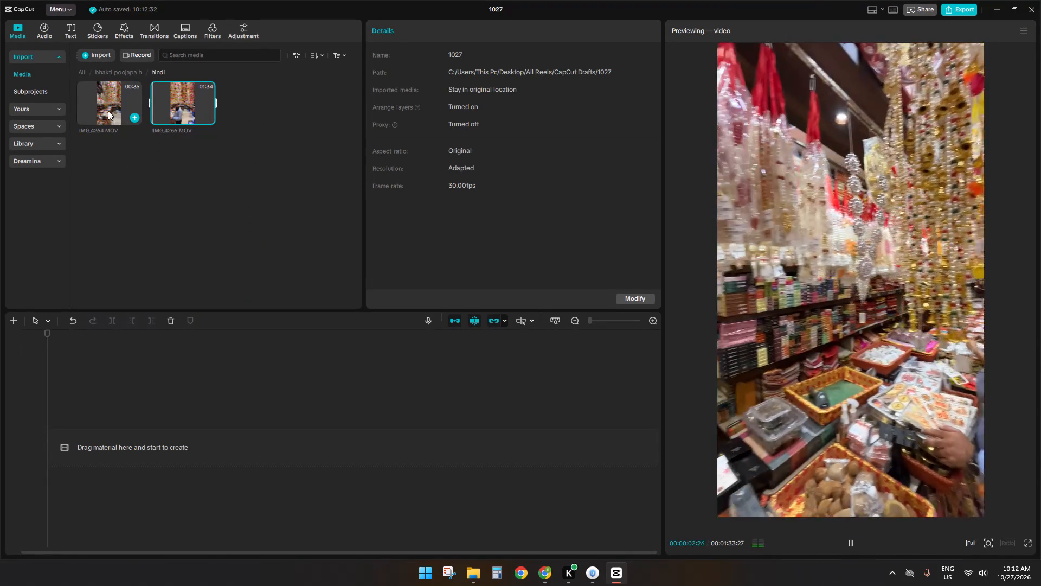
Place IMG_4264.MOV at the start of the empty timeline and trim about 1.3 seconds off its beginning.
{"action": "left_click_drag", "start_coordinate": [108, 100], "coordinate": [101, 426]}
{"action": "key", "text": "space"}
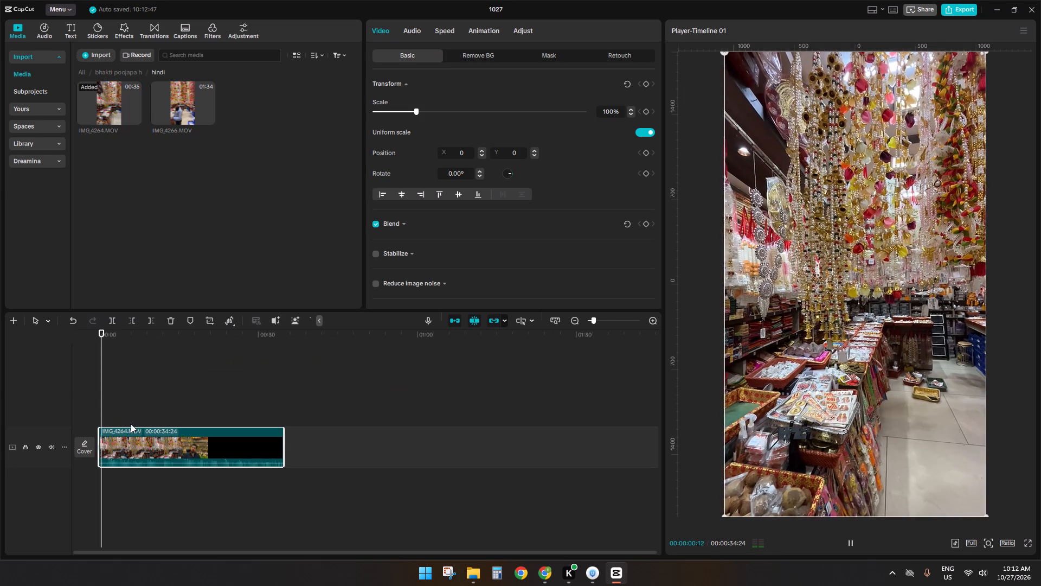
{"action": "scroll", "coordinate": [127, 425], "scroll_direction": "up", "scroll_amount": 11, "text": "ctrl"}
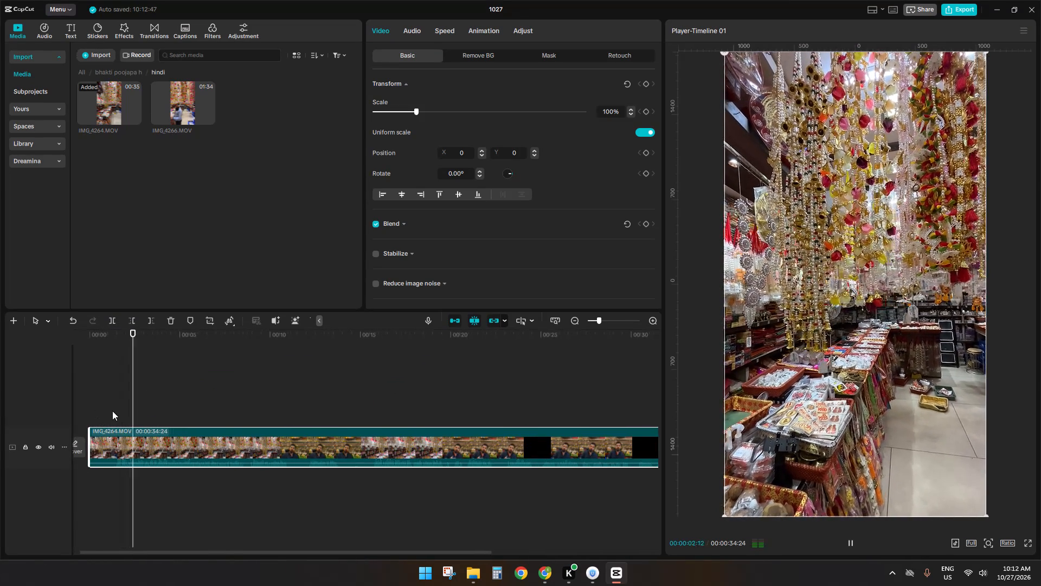
{"action": "double_click", "coordinate": [112, 411]}
{"action": "left_click", "coordinate": [121, 437]}
{"action": "type", "text": "q"}
{"action": "key", "text": "space"}
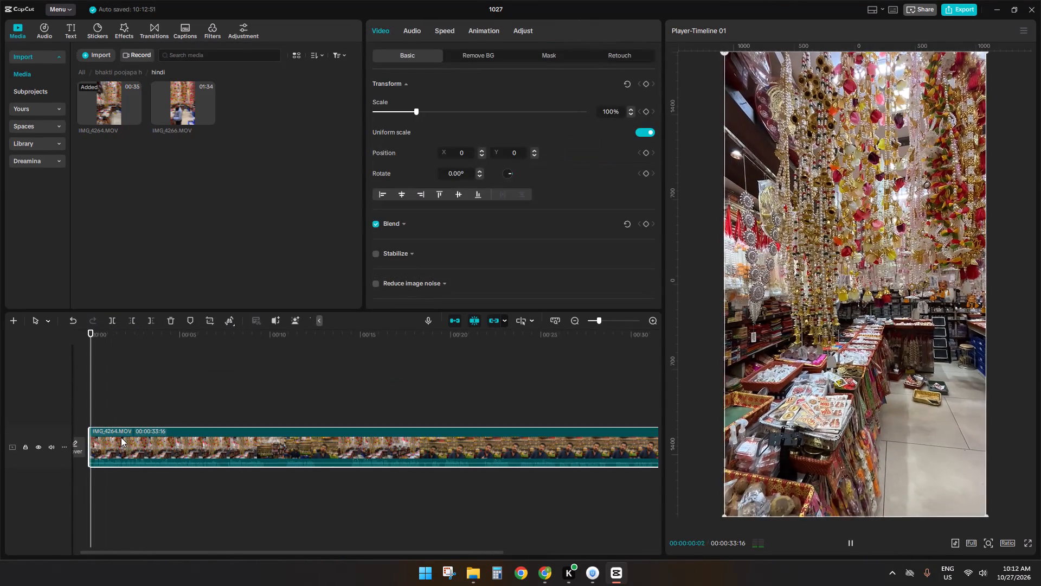
{"action": "key", "text": "space"}
{"action": "left_click", "coordinate": [112, 398]}
{"action": "left_click_drag", "start_coordinate": [112, 398], "coordinate": [64, 403]}
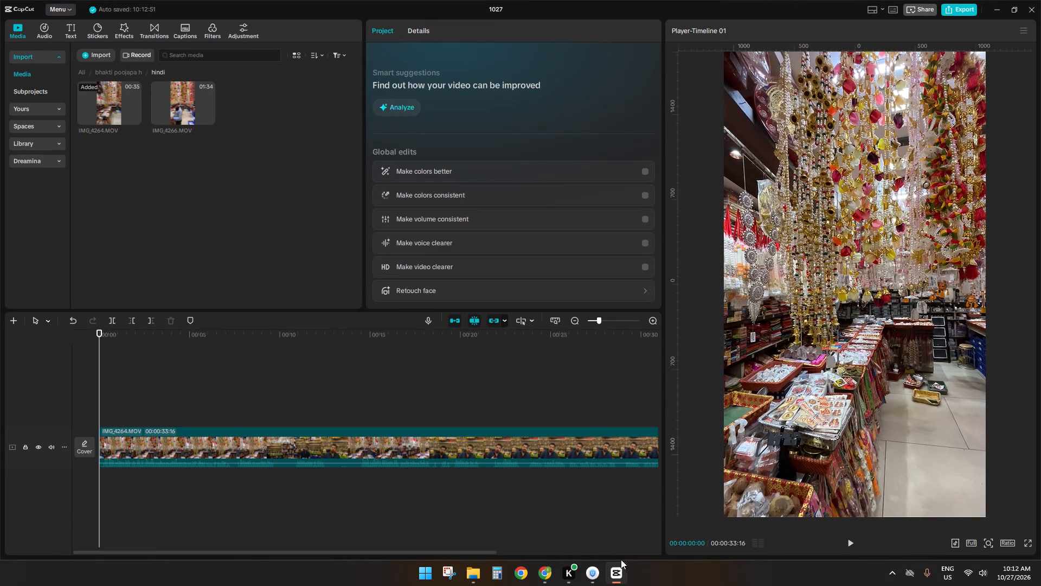